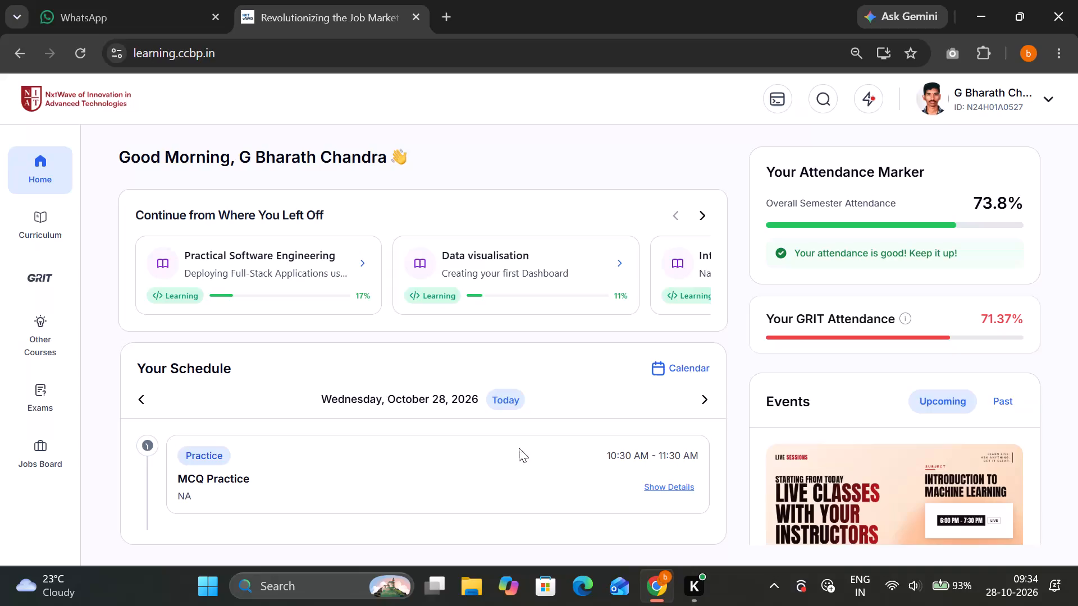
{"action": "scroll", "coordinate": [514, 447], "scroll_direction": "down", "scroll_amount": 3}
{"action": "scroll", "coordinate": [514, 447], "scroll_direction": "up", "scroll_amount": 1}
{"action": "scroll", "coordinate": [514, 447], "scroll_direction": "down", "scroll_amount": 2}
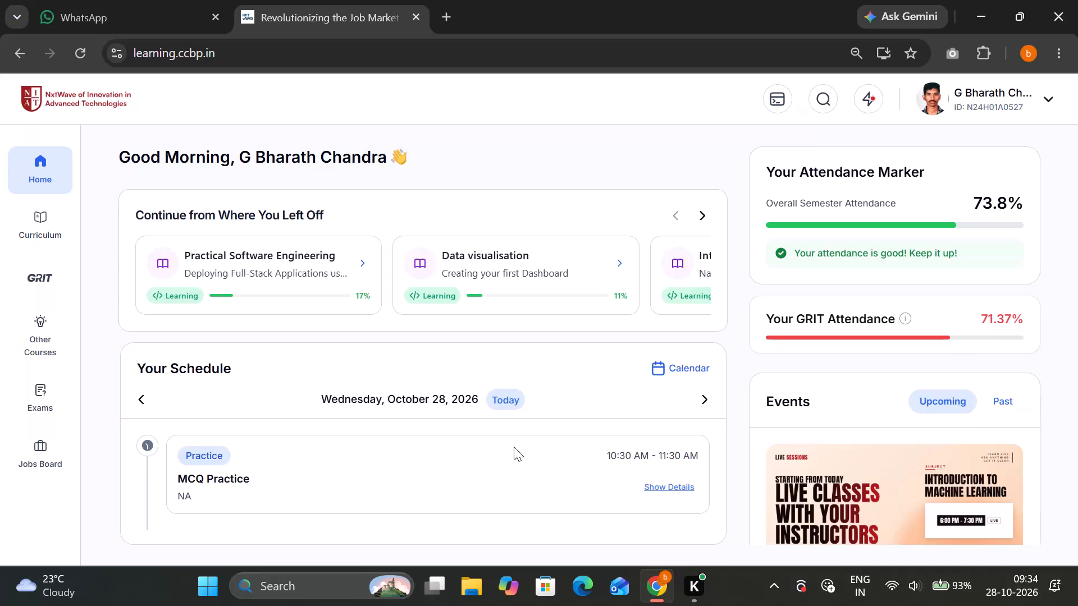
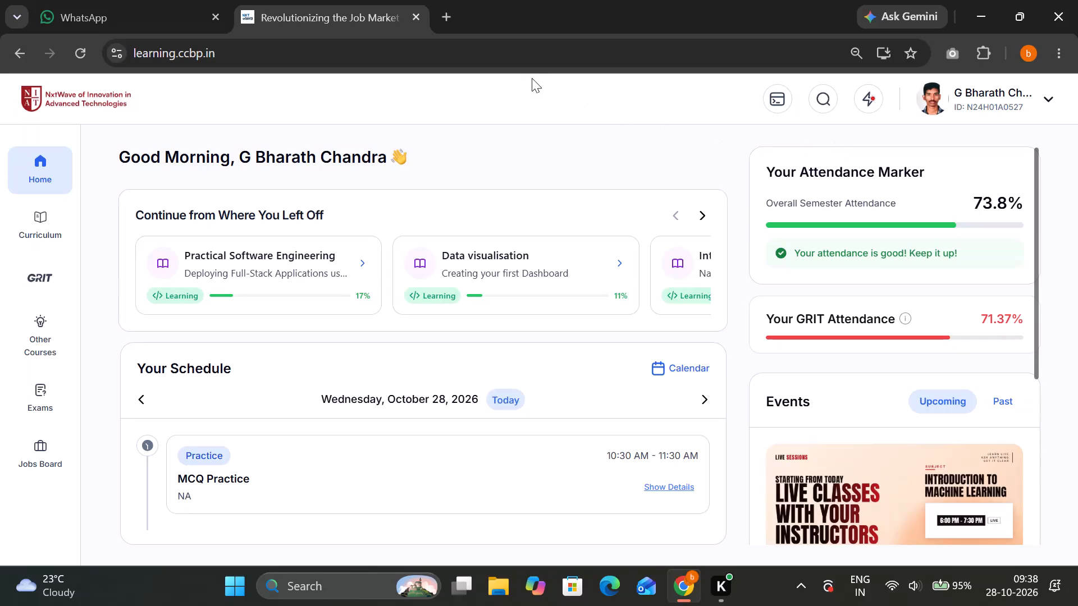
Open launchpad.ccbp.in in a new browser tab.
{"action": "left_click", "coordinate": [443, 12]}
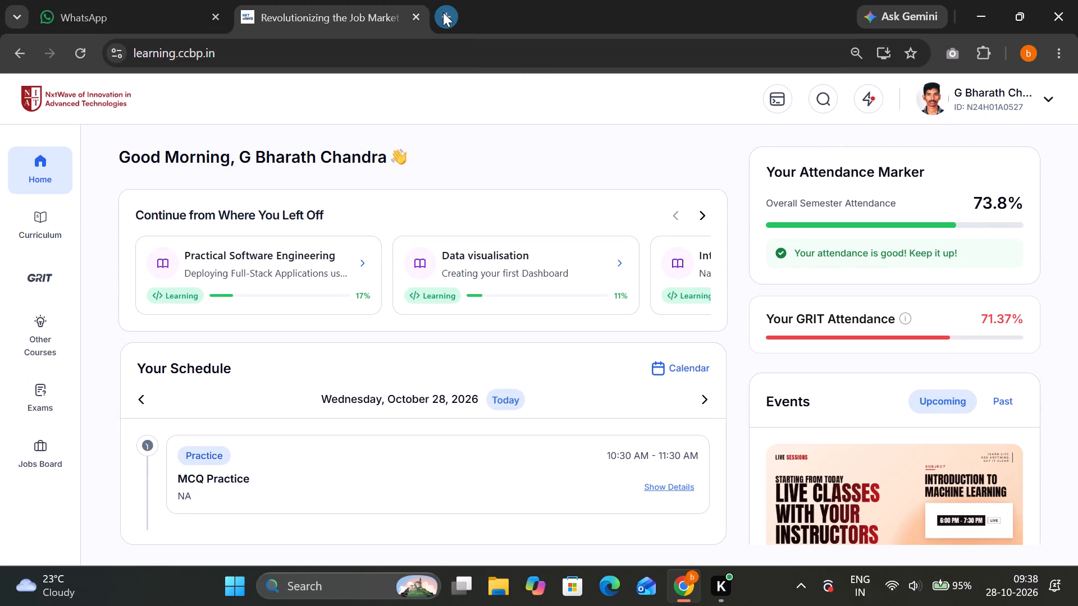
{"action": "key", "text": "l"}
{"action": "key", "text": "Return"}
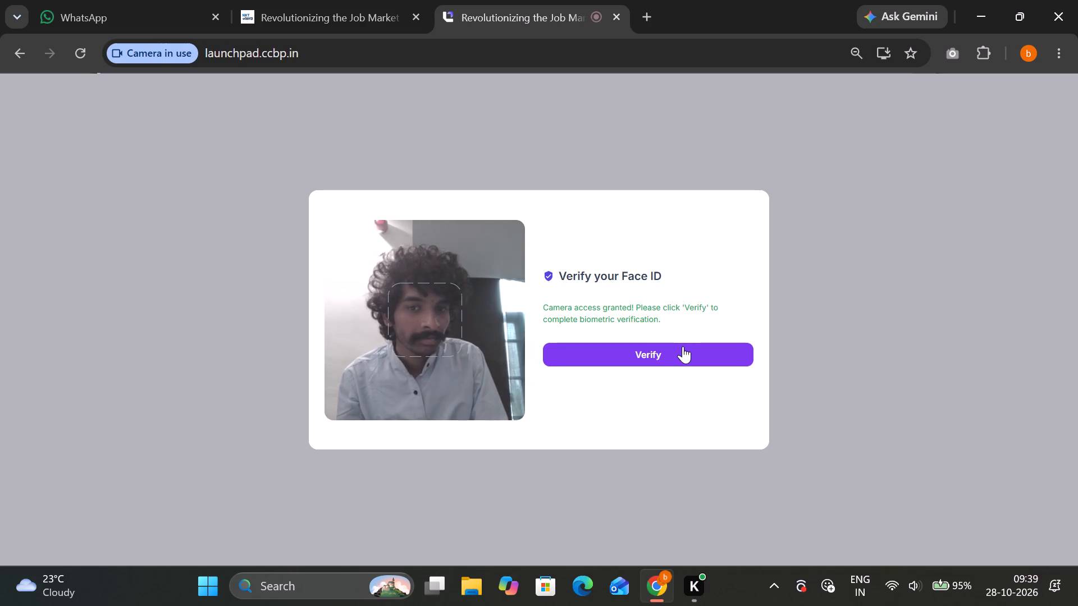
Complete the Face ID verification for Launchpad, reloading the page and retrying if the check hangs.
{"action": "left_click", "coordinate": [683, 346]}
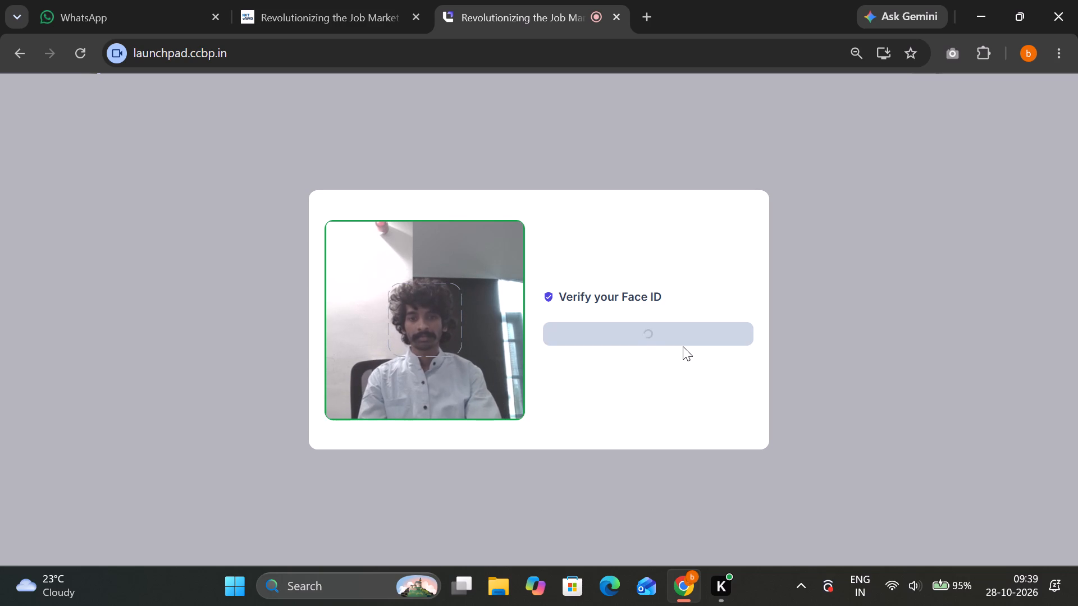
{"action": "left_click", "coordinate": [654, 332]}
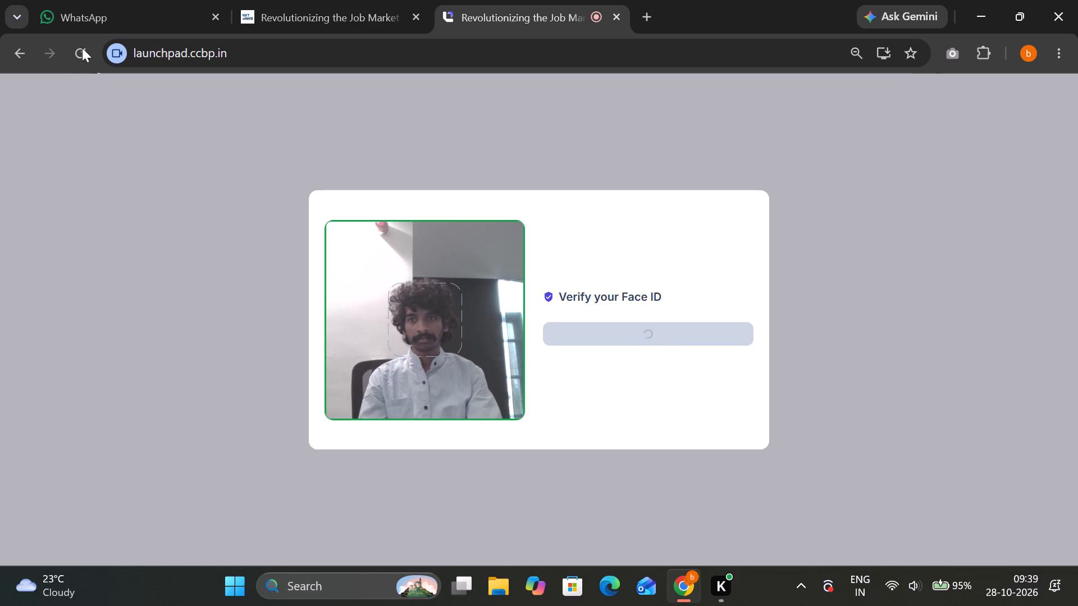
{"action": "left_click", "coordinate": [81, 48]}
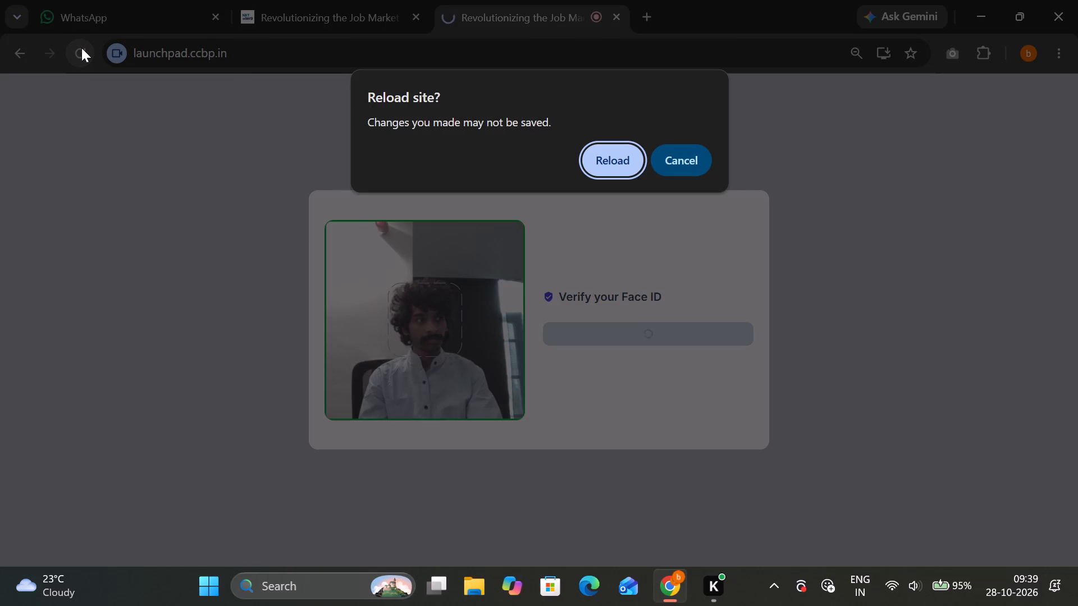
{"action": "left_click", "coordinate": [597, 159]}
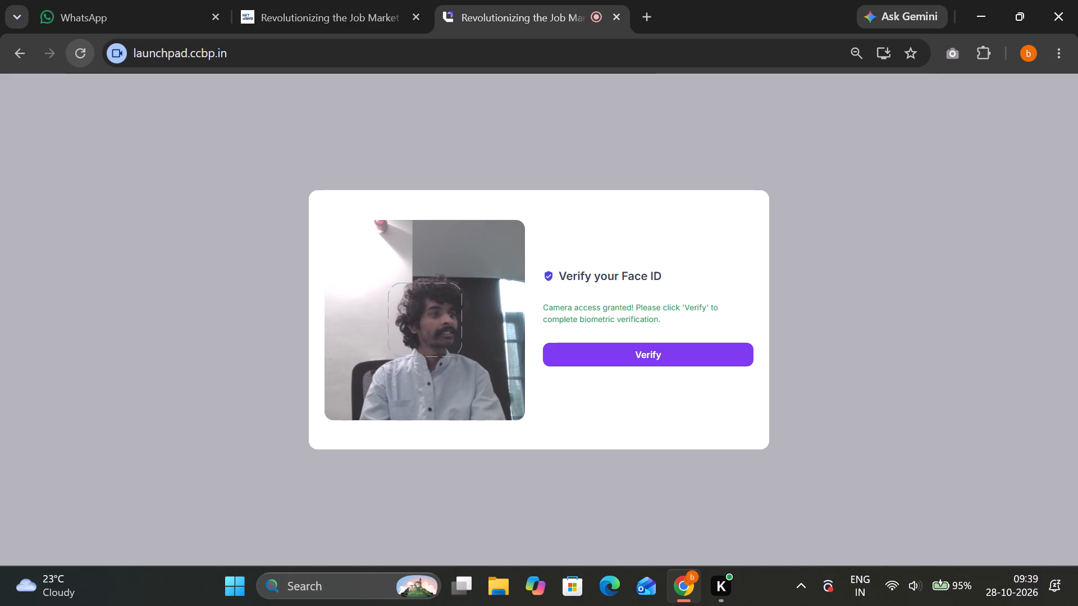
{"action": "left_click", "coordinate": [607, 363]}
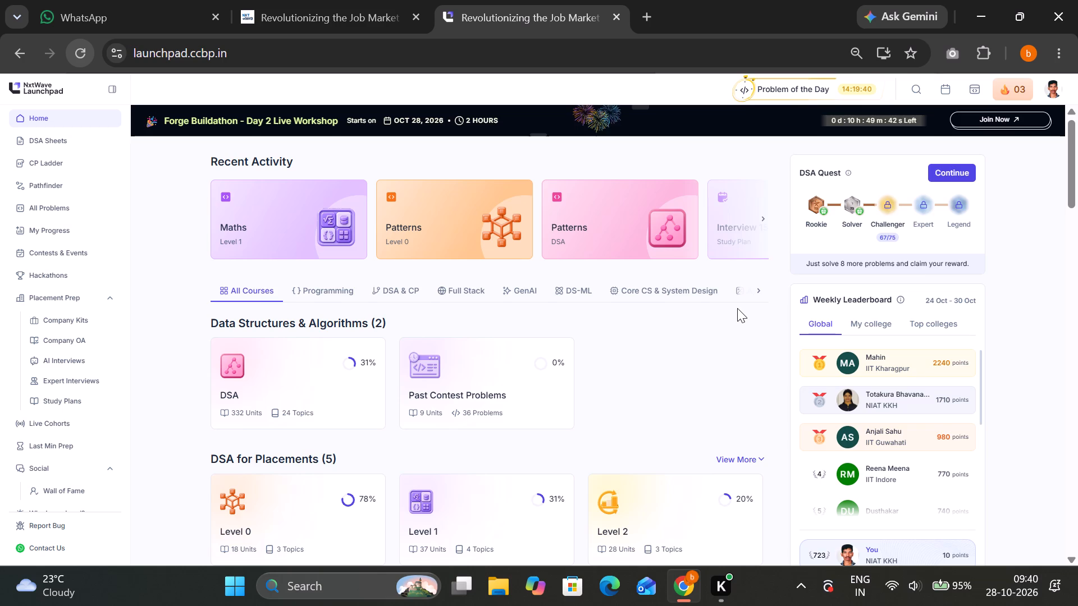
Open the Level 1 course under DSA for Placements.
{"action": "scroll", "coordinate": [737, 308], "scroll_direction": "down", "scroll_amount": 2}
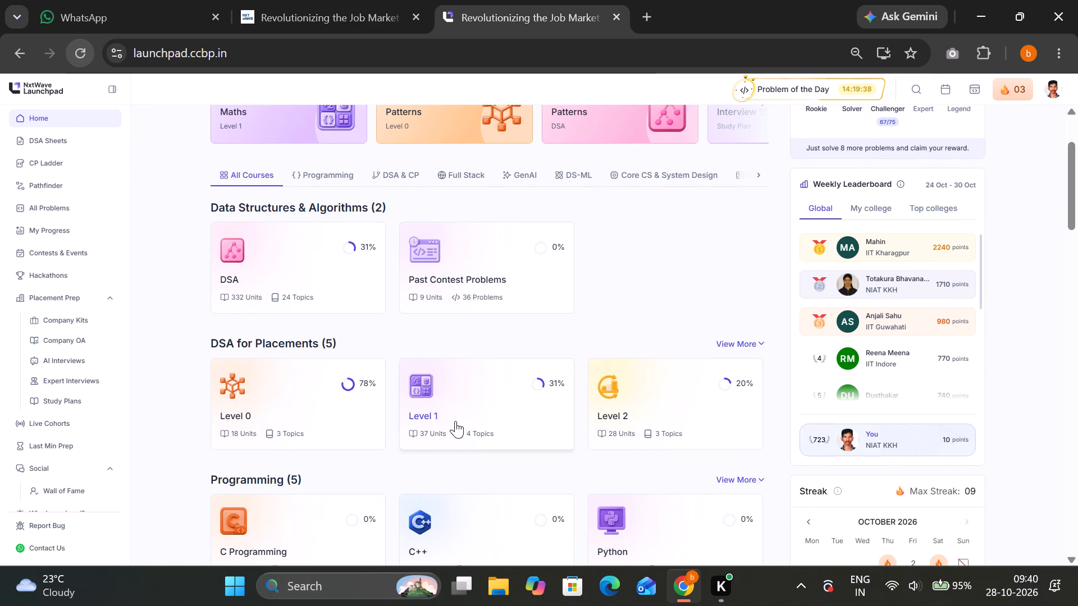
{"action": "left_click", "coordinate": [456, 423]}
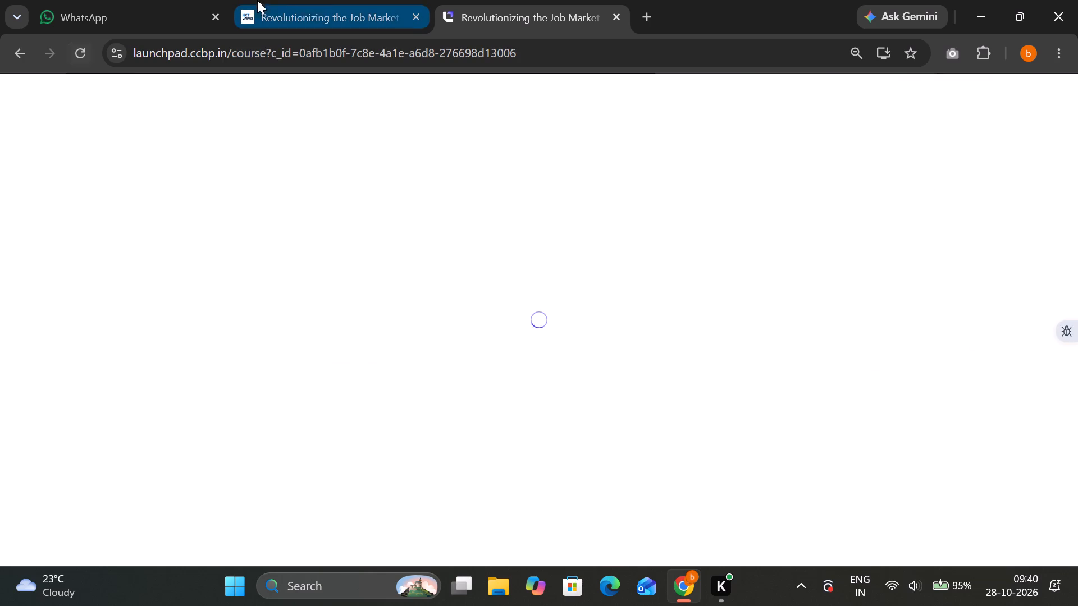
Return to the learning.ccbp.in home page and continue the Data visualisation course.
{"action": "left_click", "coordinate": [310, 0]}
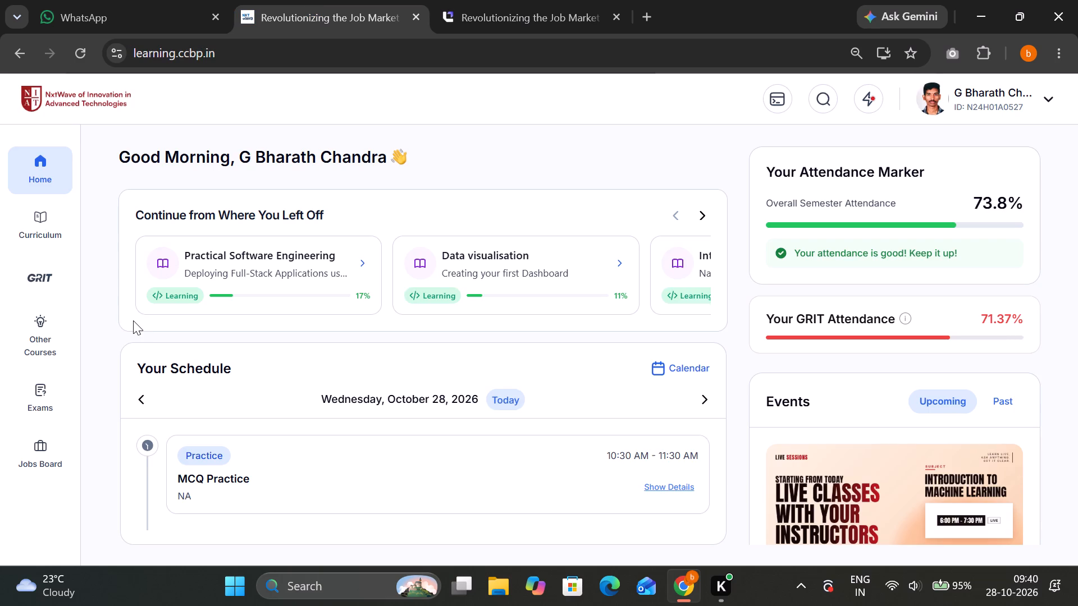
{"action": "left_click", "coordinate": [489, 280]}
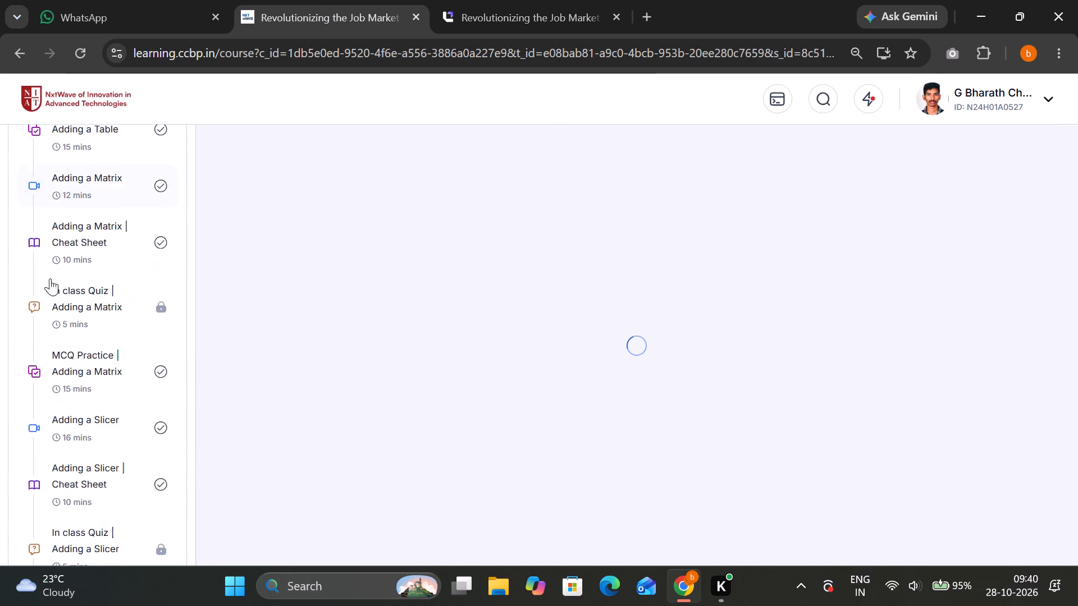
Collapse the Creating your first Dashboard topic in the course outline and expand the Advanced Visualization topic.
{"action": "scroll", "coordinate": [50, 278], "scroll_direction": "up", "scroll_amount": 7}
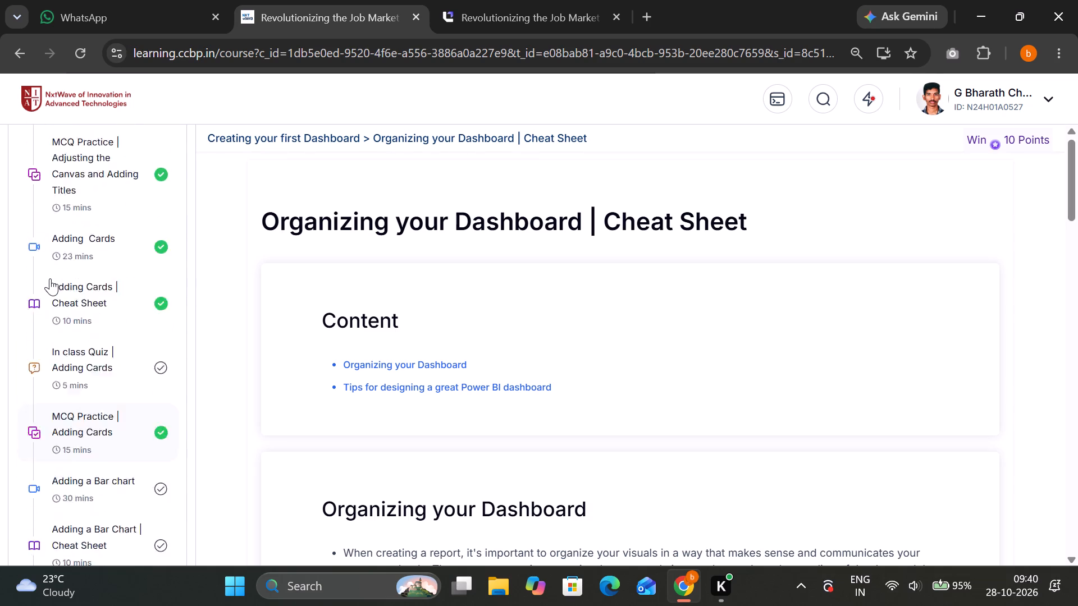
{"action": "scroll", "coordinate": [50, 278], "scroll_direction": "up", "scroll_amount": 6}
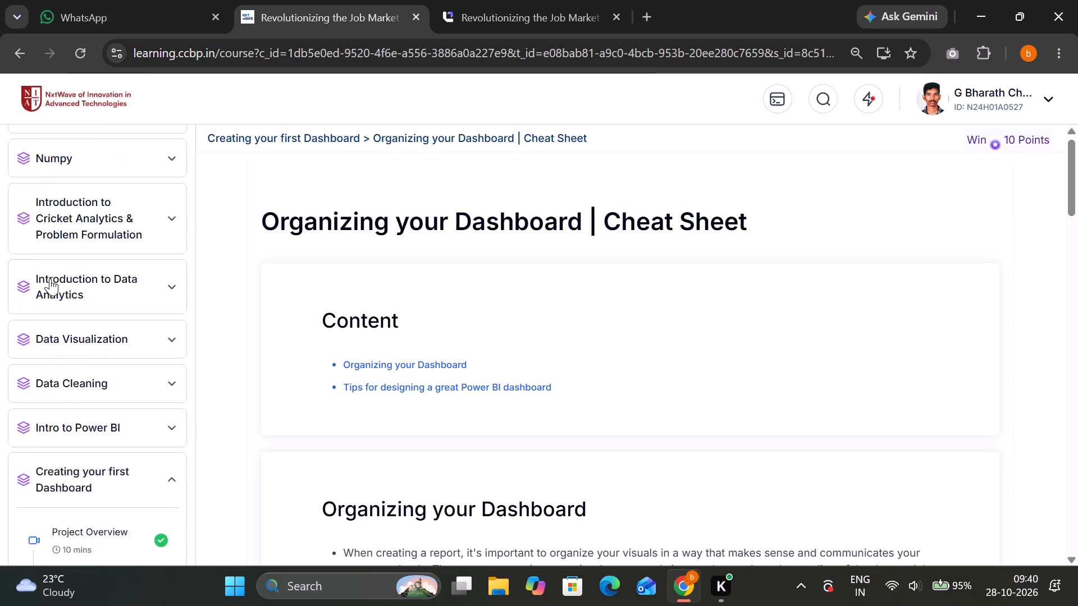
{"action": "scroll", "coordinate": [50, 278], "scroll_direction": "down", "scroll_amount": 3}
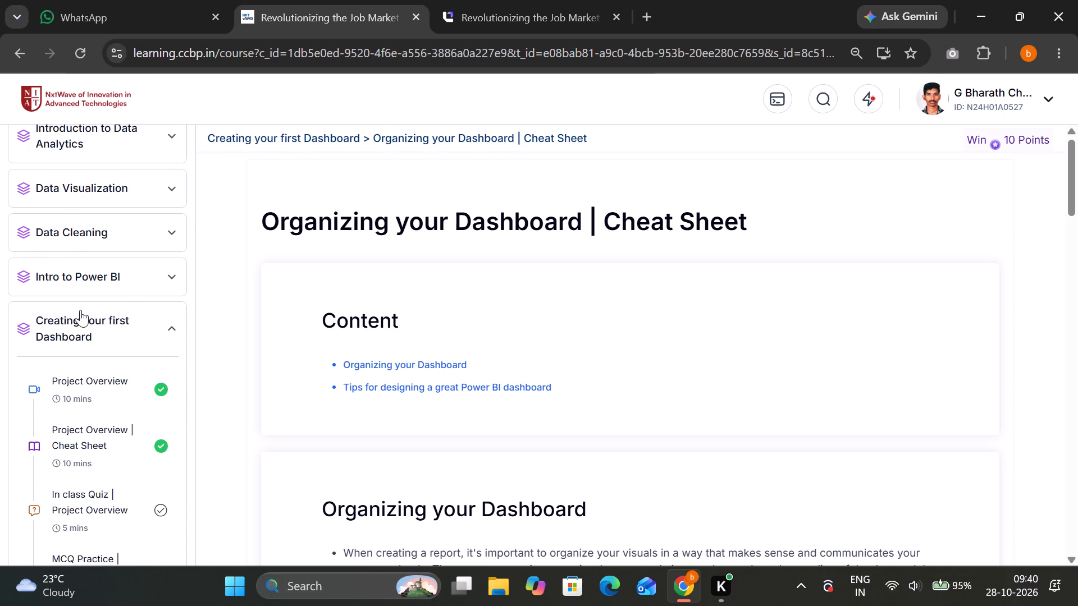
{"action": "left_click", "coordinate": [80, 312]}
{"action": "left_click", "coordinate": [77, 371]}
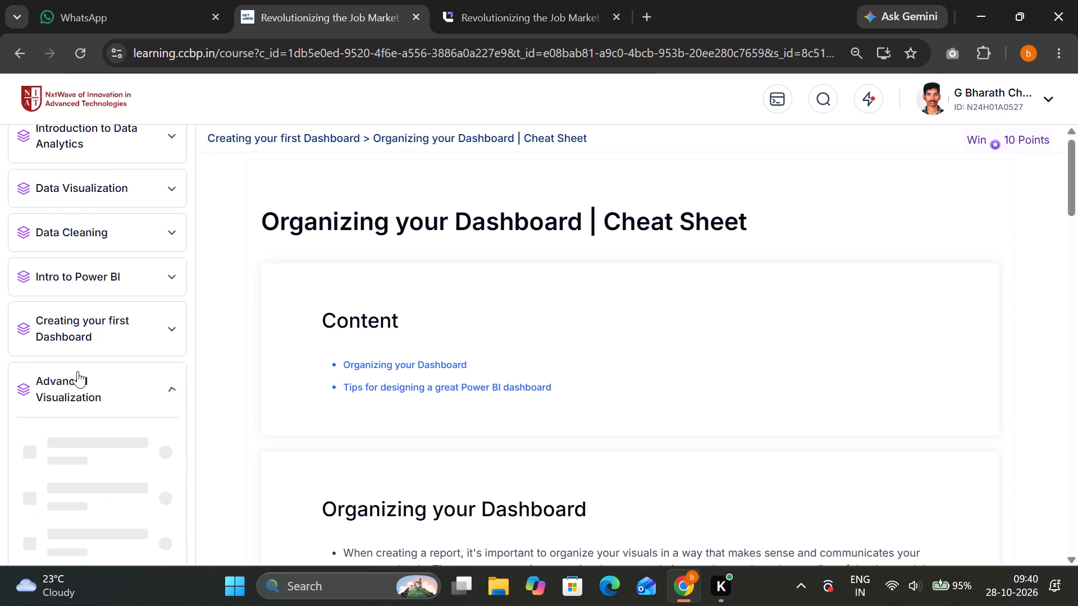
Open the Adding a Combo Chart | Cheat Sheet lesson under Advanced Visualization and read through it.
{"action": "scroll", "coordinate": [77, 371], "scroll_direction": "down", "scroll_amount": 1}
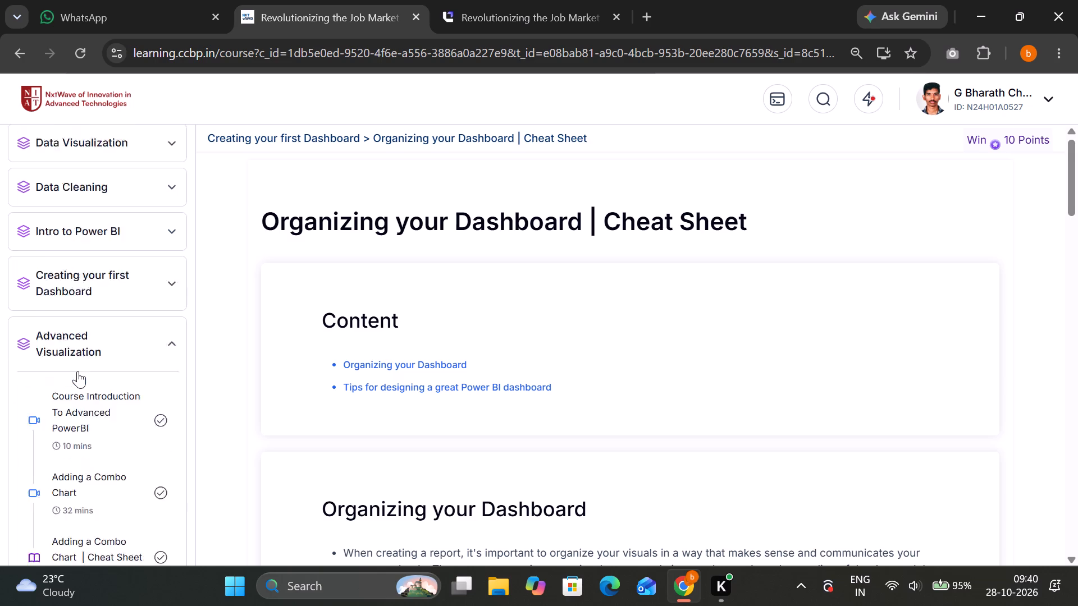
{"action": "scroll", "coordinate": [77, 371], "scroll_direction": "down", "scroll_amount": 2}
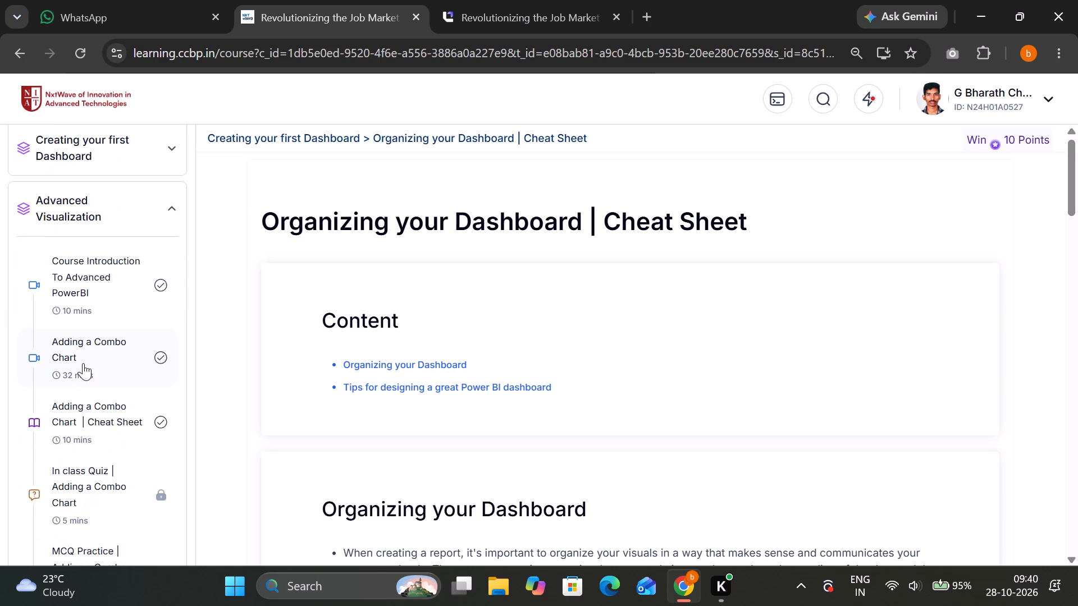
{"action": "left_click", "coordinate": [81, 406]}
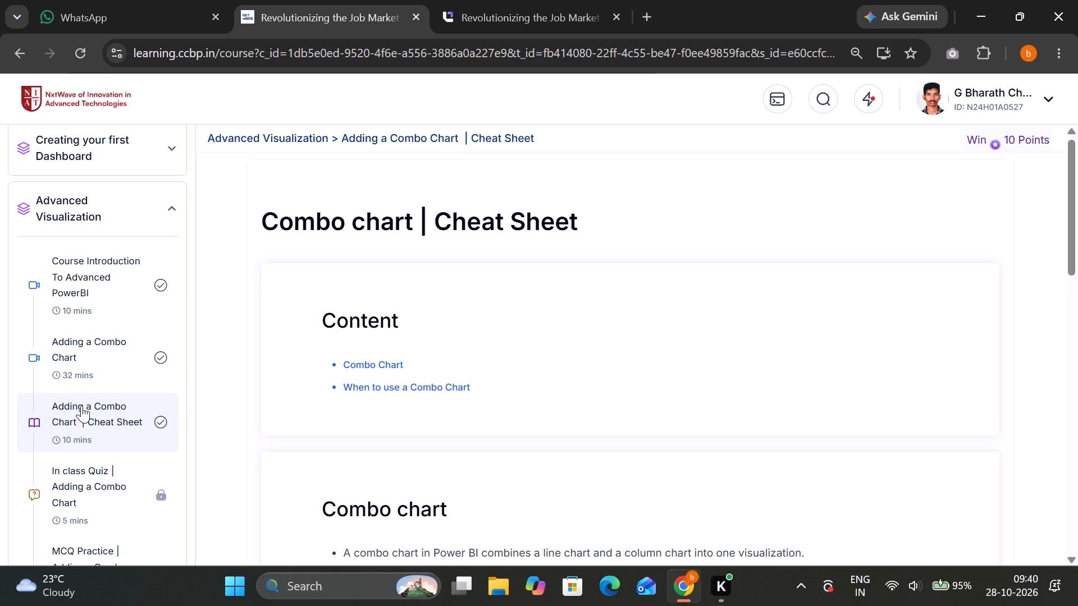
{"action": "scroll", "coordinate": [389, 434], "scroll_direction": "down", "scroll_amount": 1}
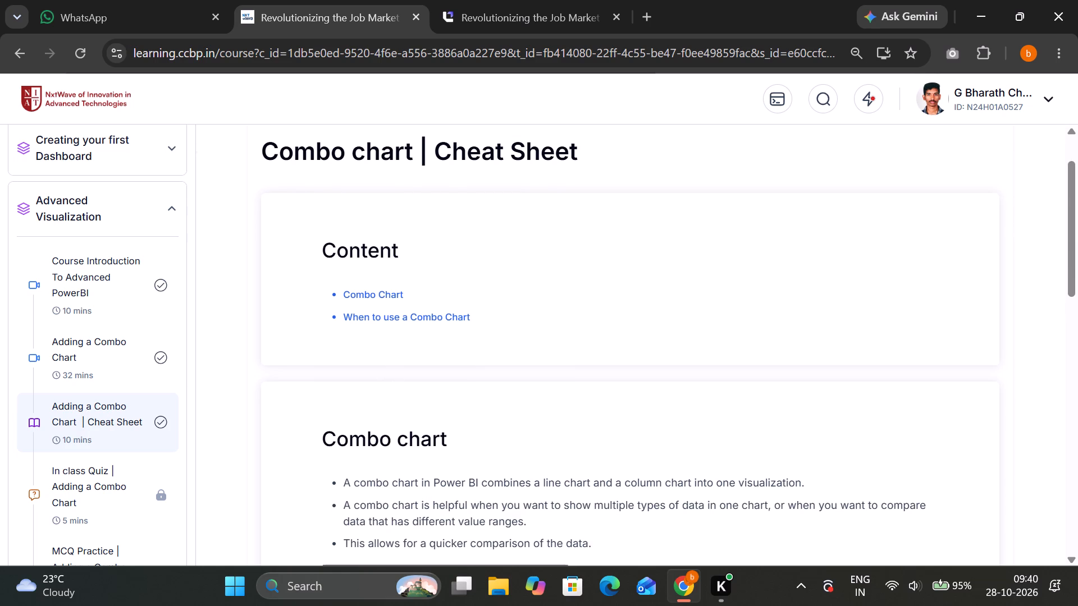
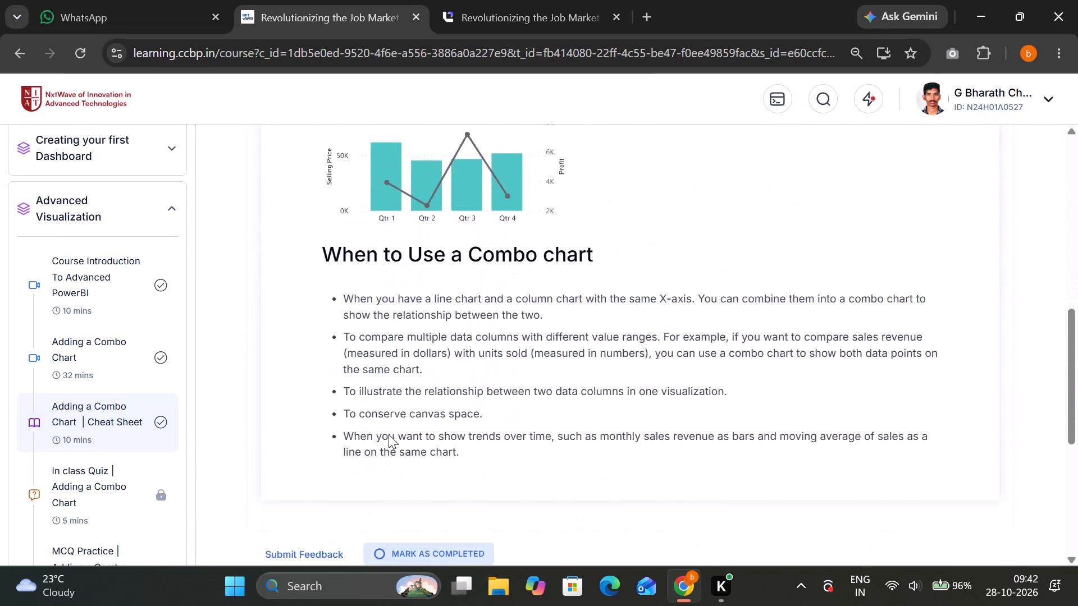
Reread the Combo chart definition and the Selling Price and Profit by Quarter example in the cheat sheet.
{"action": "scroll", "coordinate": [389, 434], "scroll_direction": "up", "scroll_amount": 1}
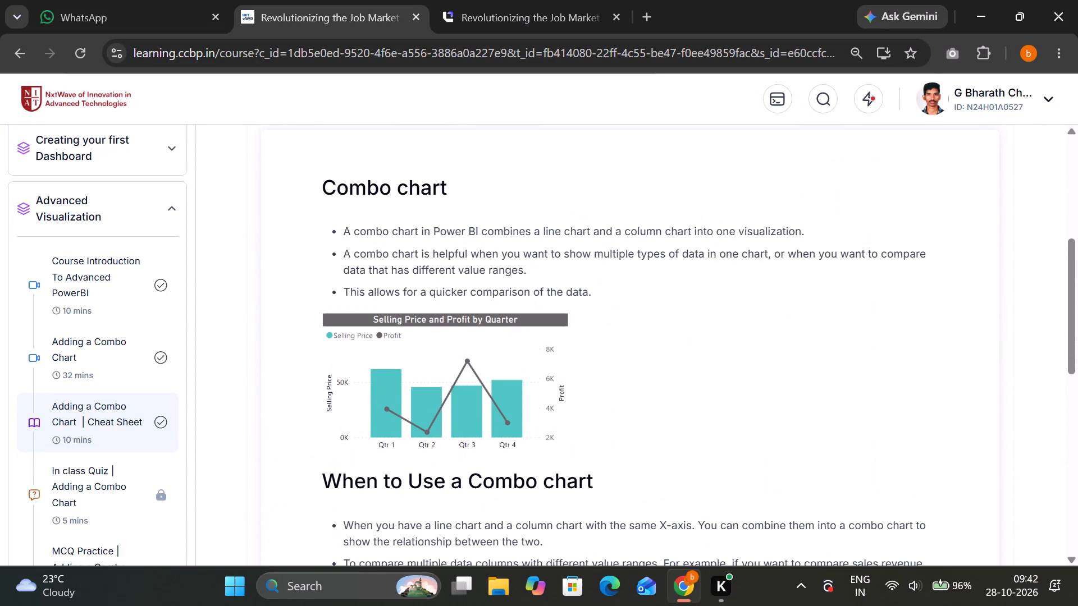
{"action": "scroll", "coordinate": [389, 434], "scroll_direction": "up", "scroll_amount": 2}
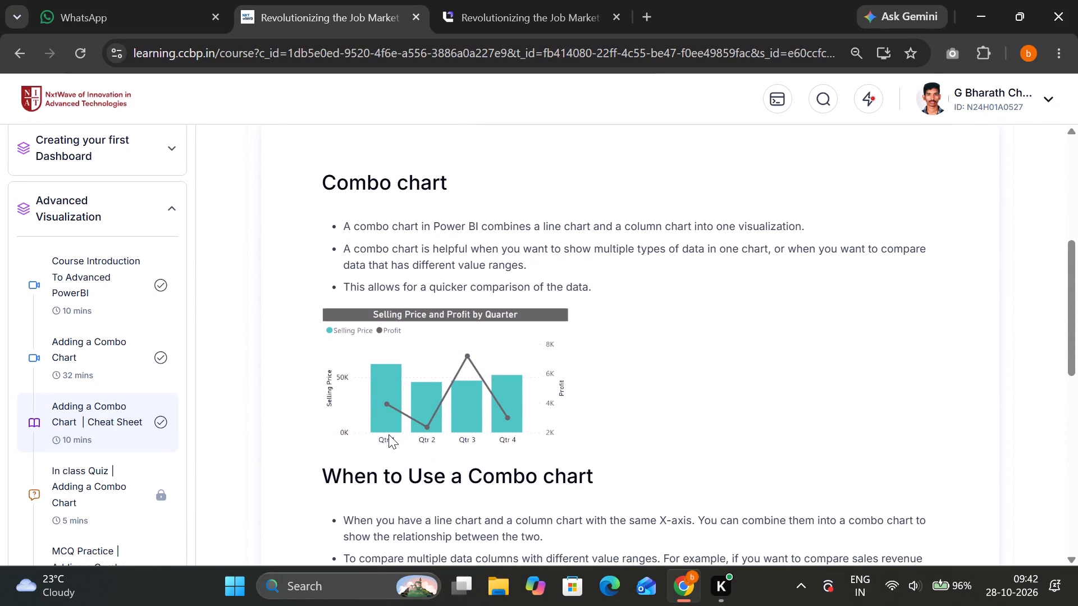
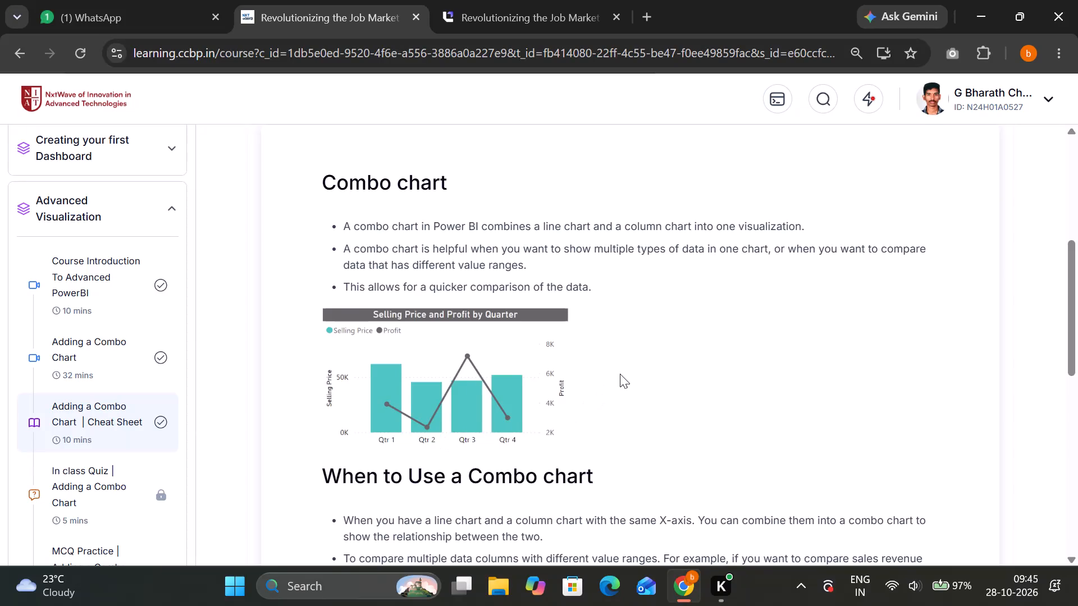
Review the When to Use a Combo chart guidelines alongside the Combo chart definition in the cheat sheet.
{"action": "scroll", "coordinate": [620, 374], "scroll_direction": "down", "scroll_amount": 2}
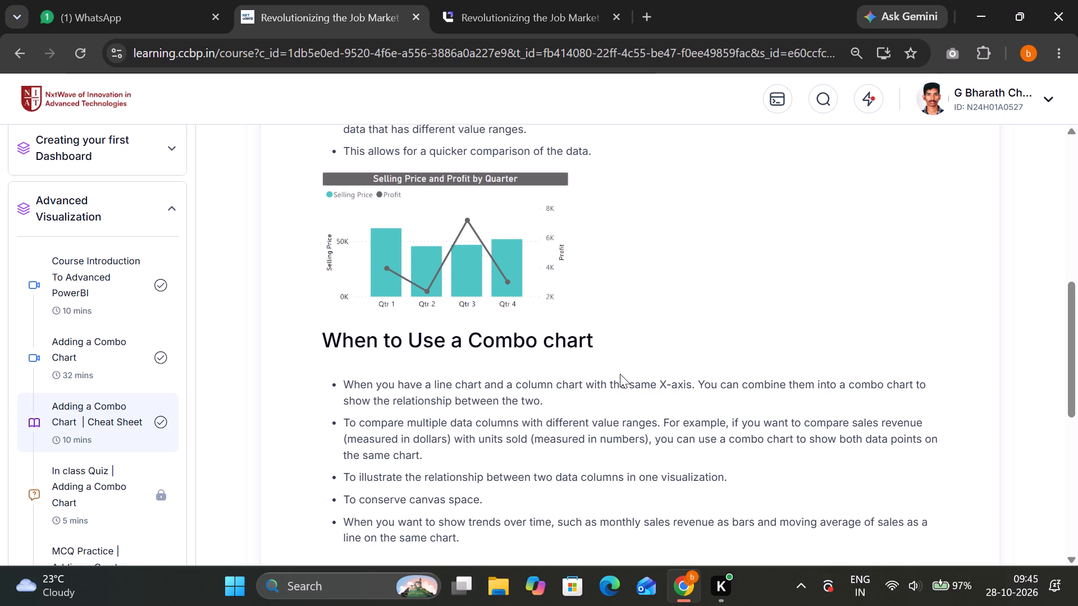
{"action": "scroll", "coordinate": [620, 374], "scroll_direction": "up", "scroll_amount": 3}
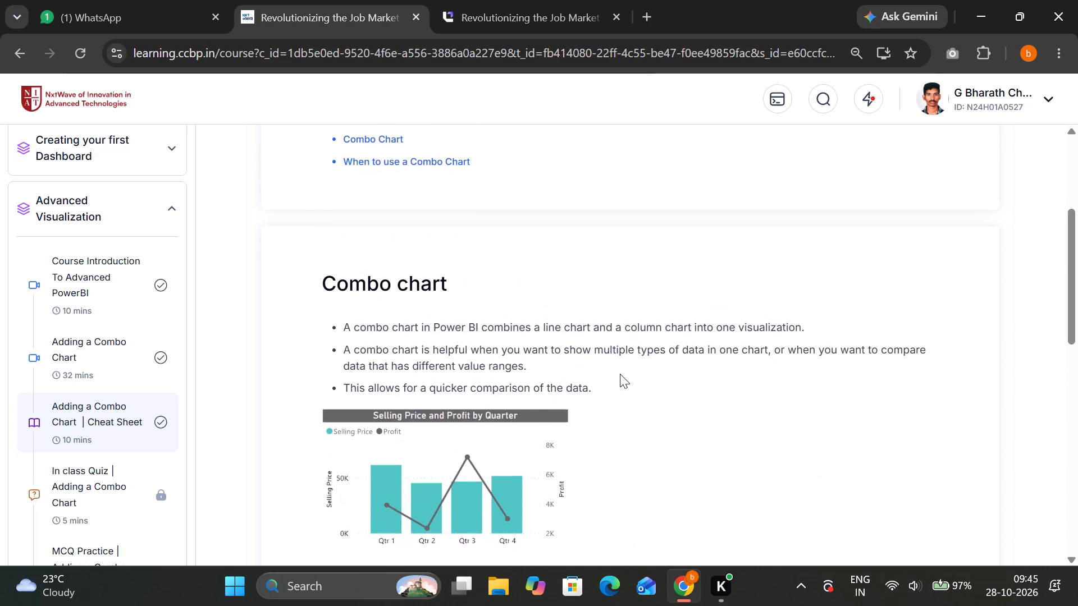
{"action": "scroll", "coordinate": [620, 374], "scroll_direction": "up", "scroll_amount": 1}
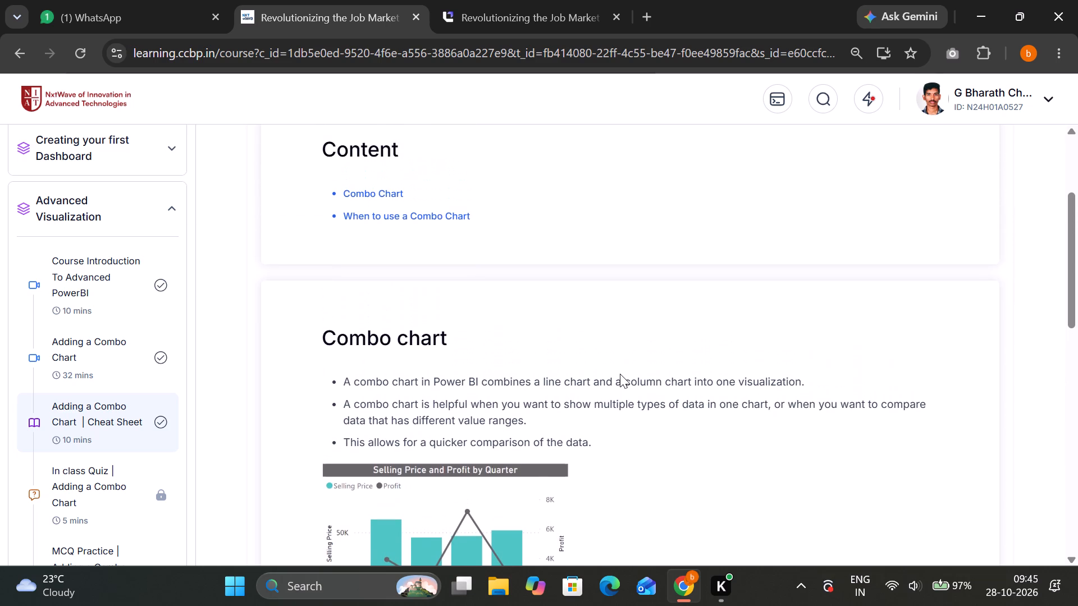
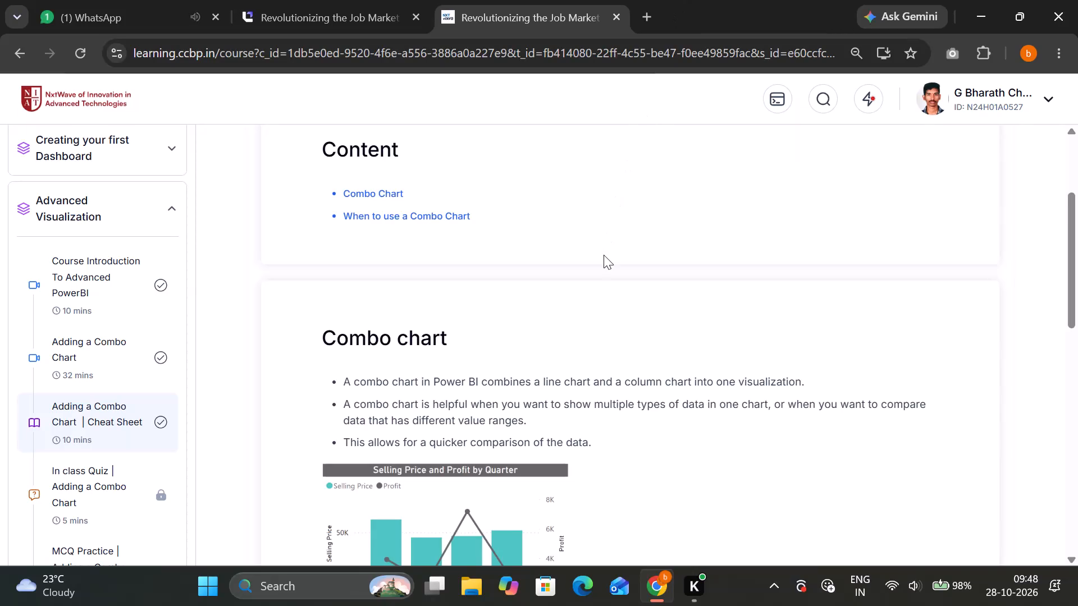
Launch Power BI Desktop and look over its start page down to the recent files.
{"action": "scroll", "coordinate": [604, 255], "scroll_direction": "down", "scroll_amount": 3}
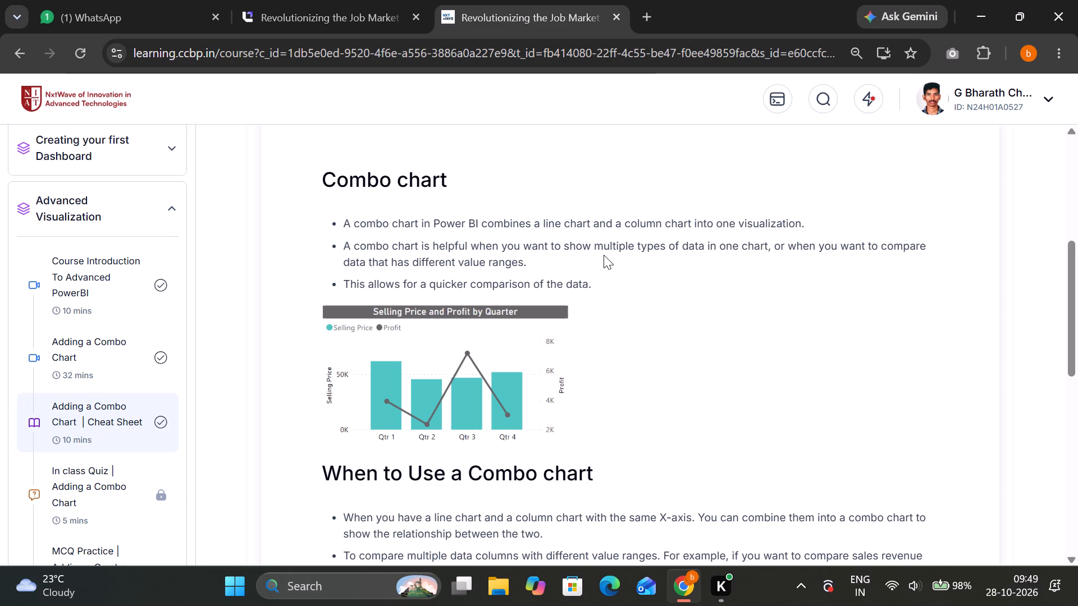
{"action": "type", "text": "POER"}
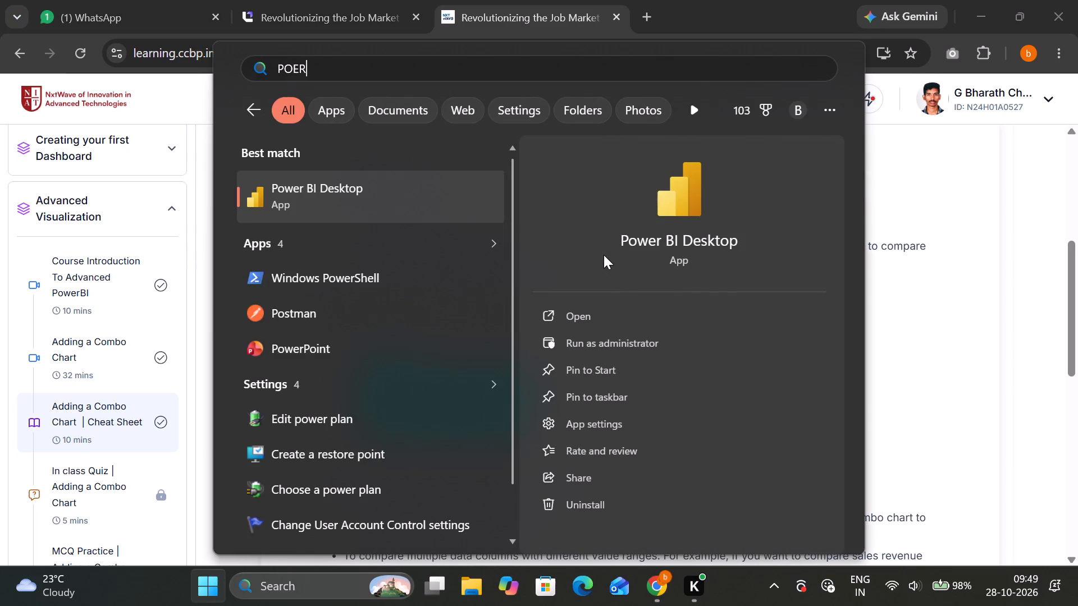
{"action": "key", "text": "Return"}
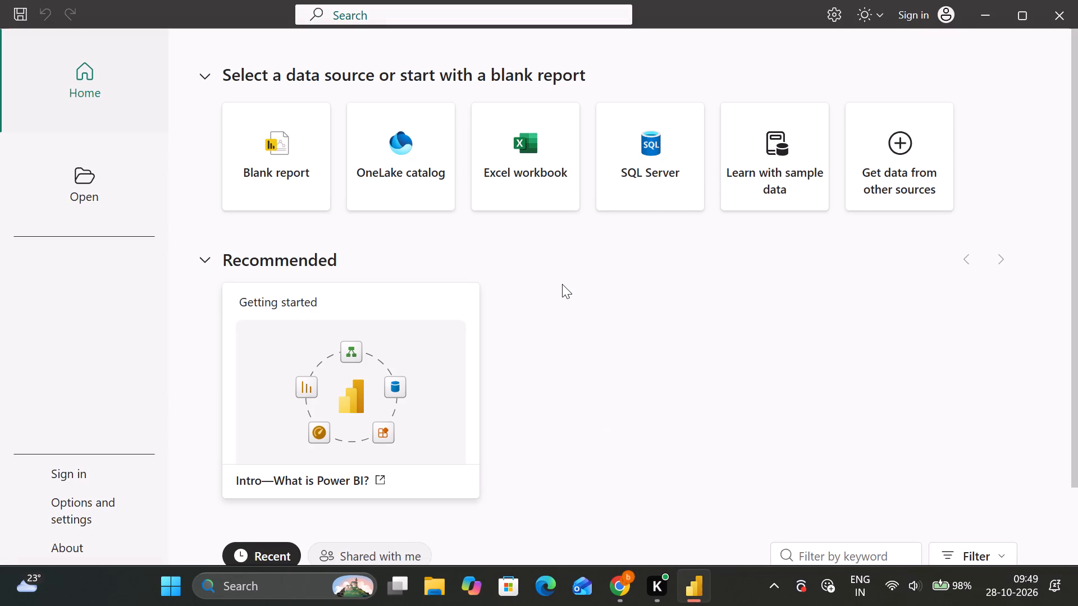
{"action": "scroll", "coordinate": [562, 284], "scroll_direction": "down", "scroll_amount": 5}
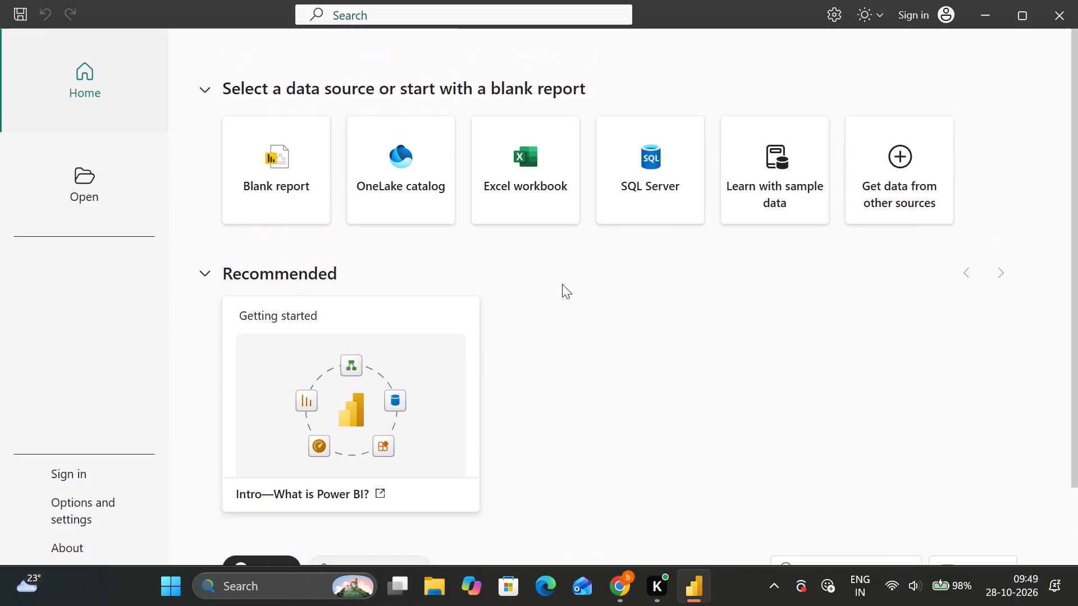
{"action": "scroll", "coordinate": [562, 284], "scroll_direction": "right", "scroll_amount": 1}
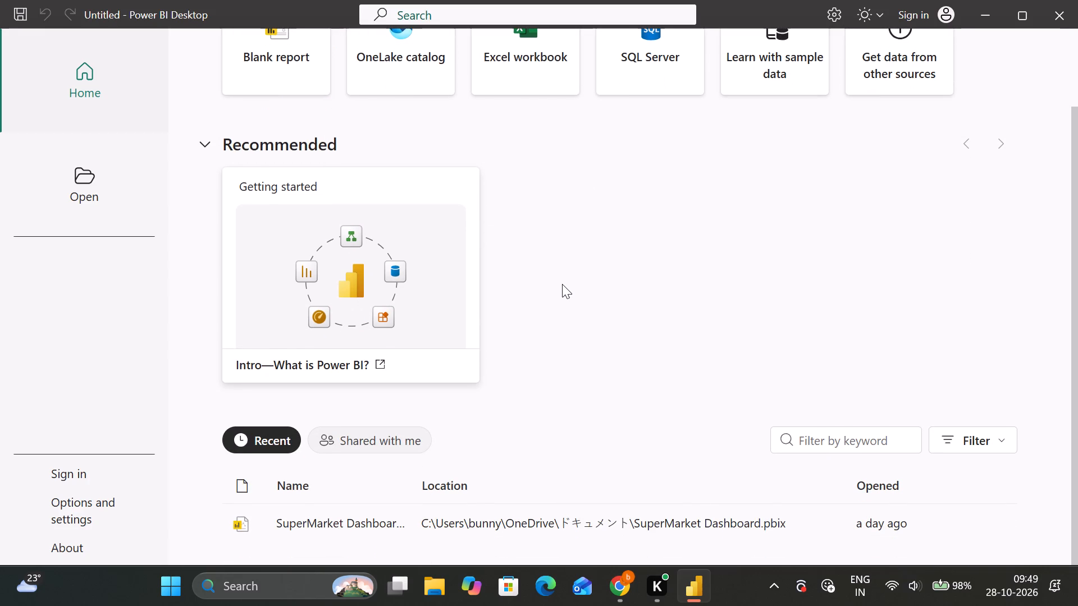
{"action": "scroll", "coordinate": [562, 284], "scroll_direction": "right", "scroll_amount": 1}
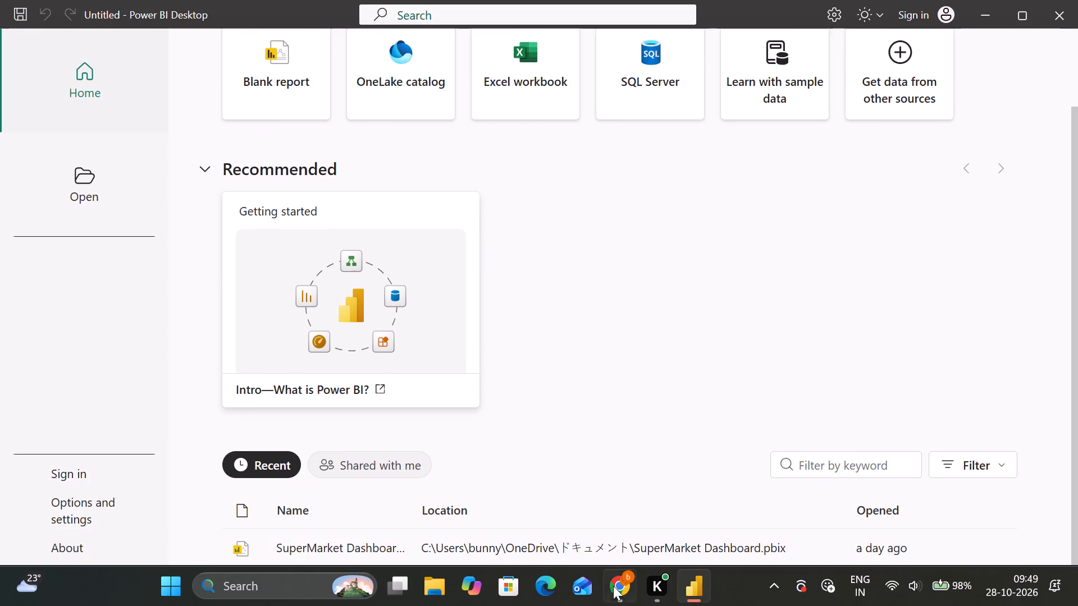
Switch back to Chrome and download the Advanced Visualization Dataset from the Adding a Combo Chart video lesson.
{"action": "left_click", "coordinate": [613, 591]}
{"action": "left_click_drag", "start_coordinate": [613, 591], "coordinate": [670, 590]}
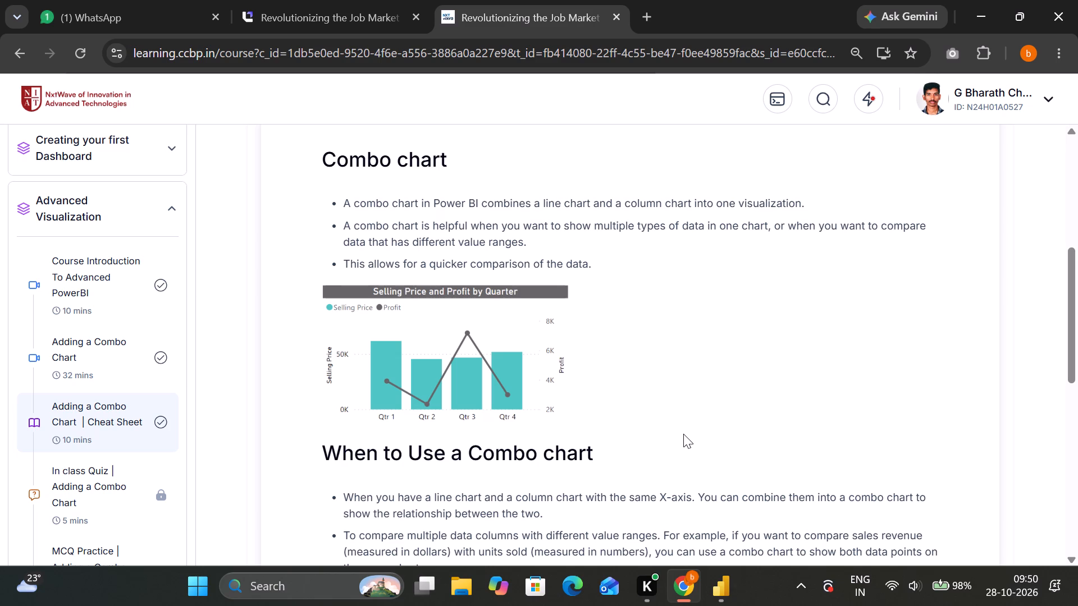
{"action": "left_click", "coordinate": [126, 356]}
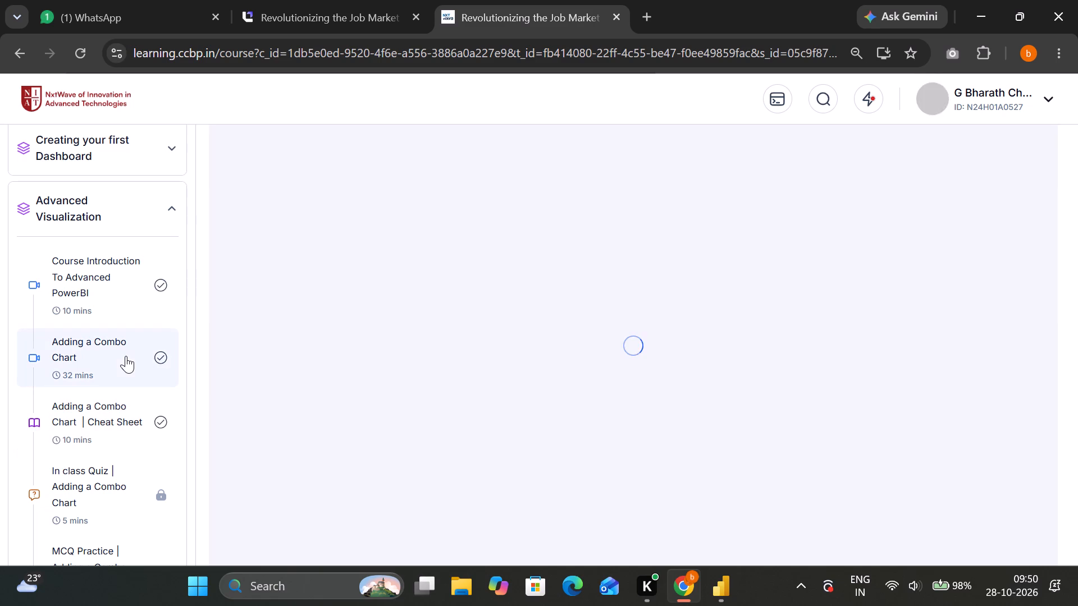
{"action": "scroll", "coordinate": [364, 404], "scroll_direction": "down", "scroll_amount": 3}
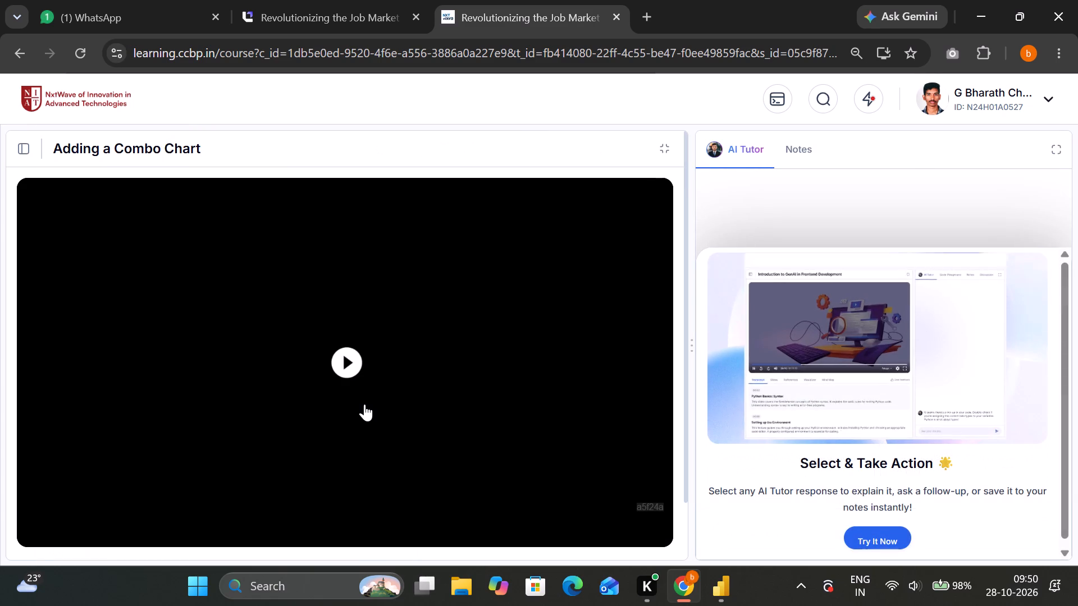
{"action": "scroll", "coordinate": [364, 404], "scroll_direction": "right", "scroll_amount": 3}
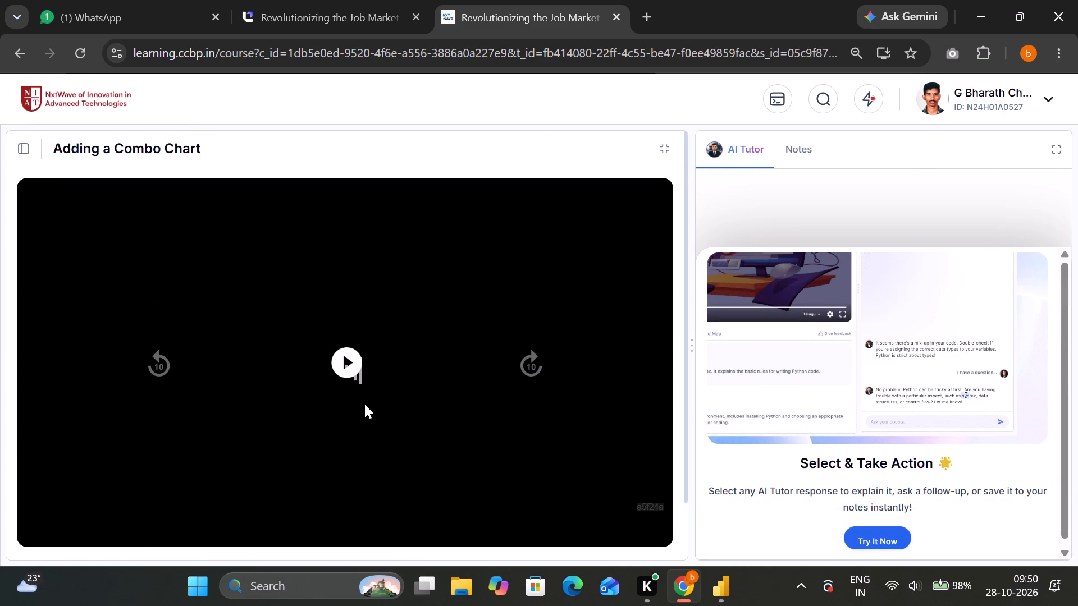
{"action": "scroll", "coordinate": [364, 404], "scroll_direction": "right", "scroll_amount": 1}
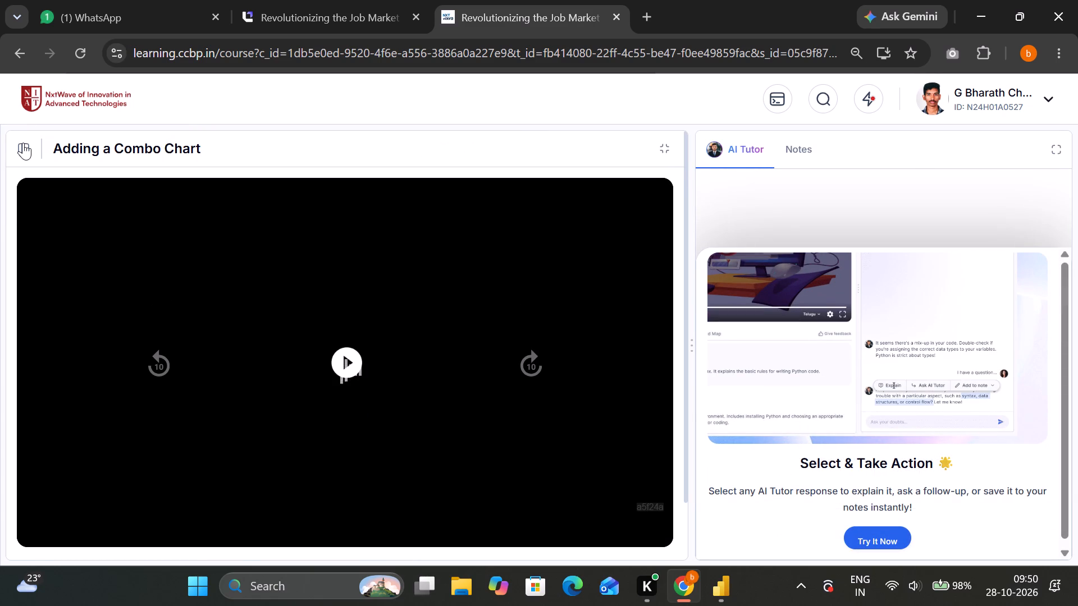
{"action": "scroll", "coordinate": [136, 227], "scroll_direction": "down", "scroll_amount": 3}
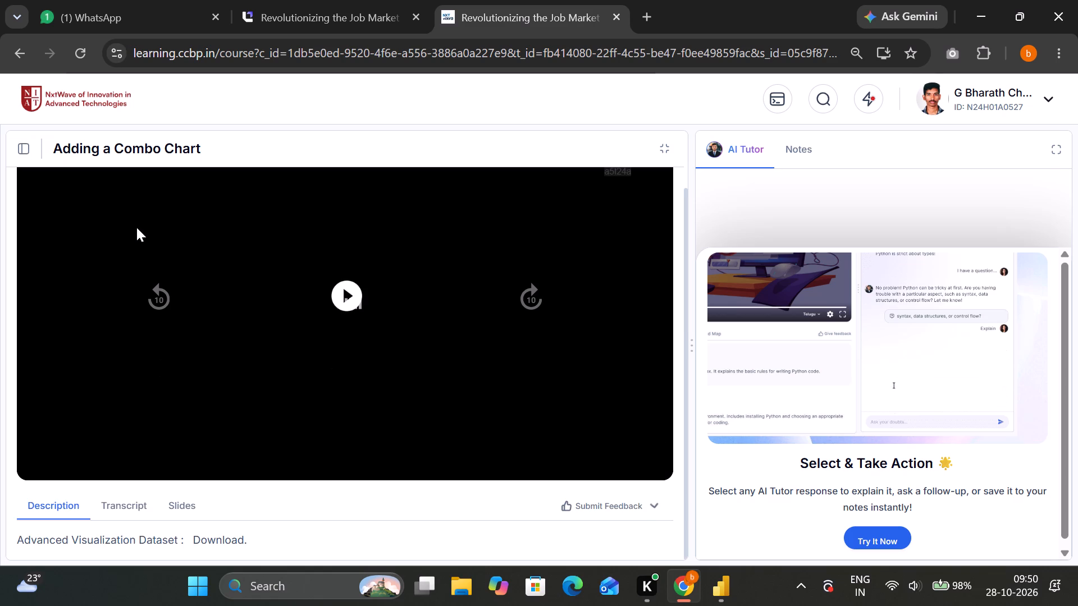
{"action": "left_click", "coordinate": [219, 545]}
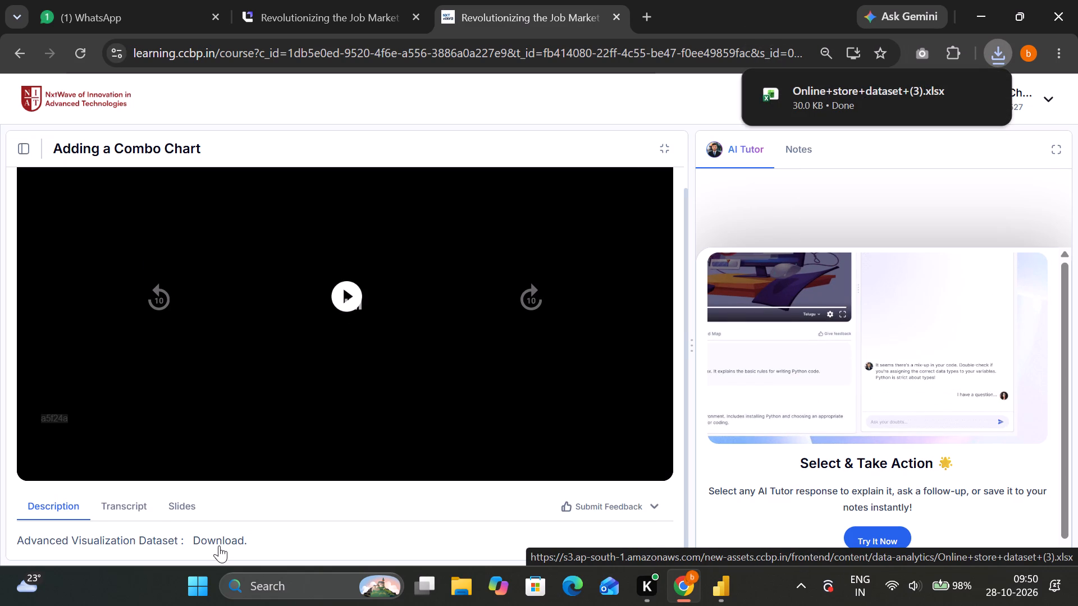
Reopen the Adding a Combo Chart cheat sheet from the Advanced Visualization lessons.
{"action": "left_click", "coordinate": [27, 151]}
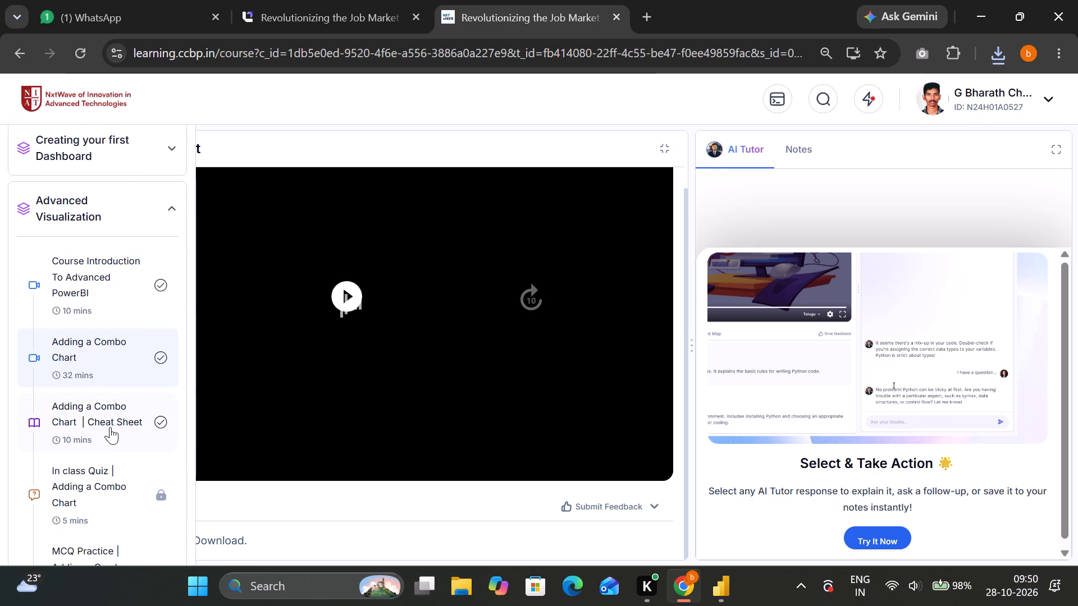
{"action": "left_click", "coordinate": [110, 427]}
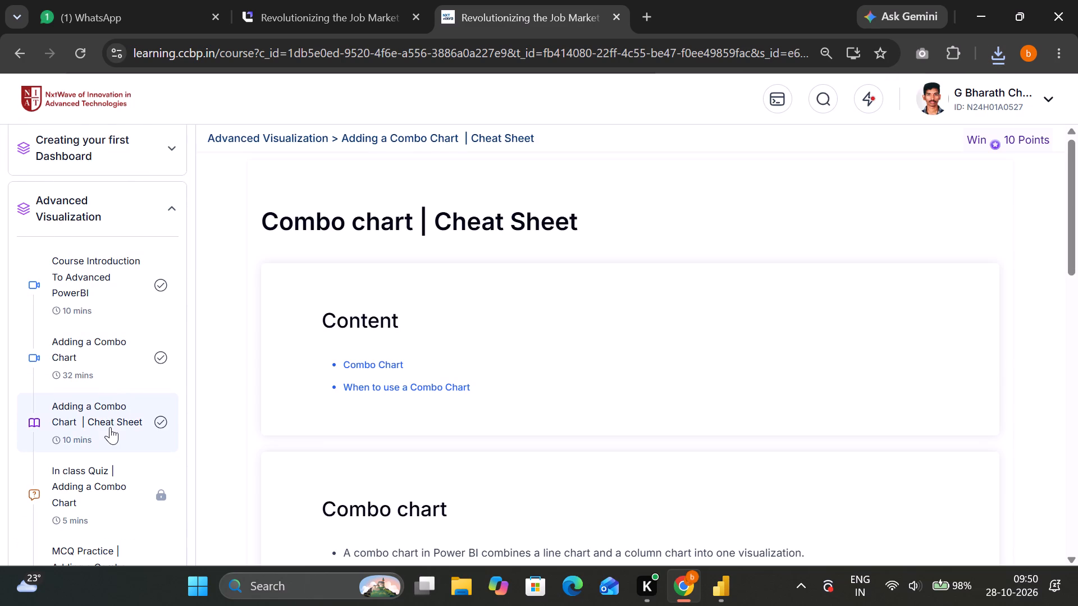
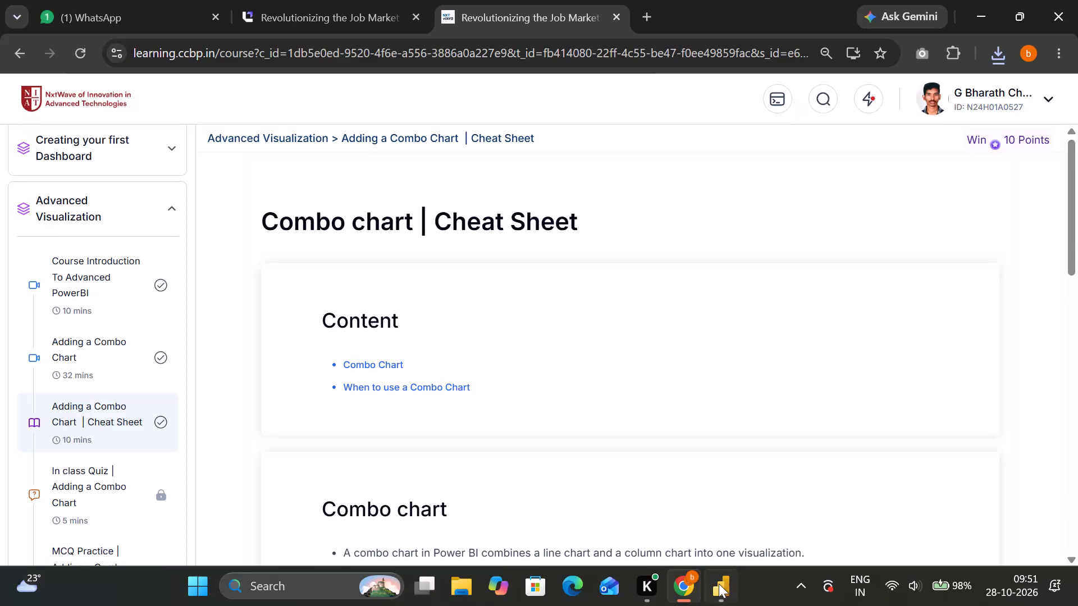
Switch to Power BI Desktop and create a blank report.
{"action": "left_click", "coordinate": [719, 584]}
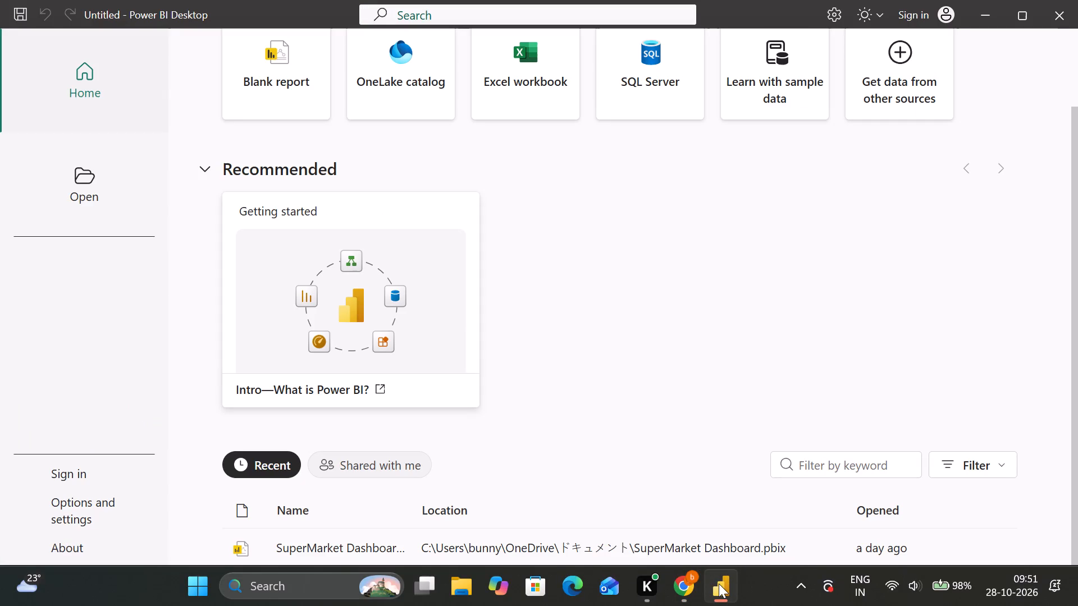
{"action": "scroll", "coordinate": [651, 358], "scroll_direction": "down", "scroll_amount": 1}
{"action": "scroll", "coordinate": [651, 358], "scroll_direction": "up", "scroll_amount": 1}
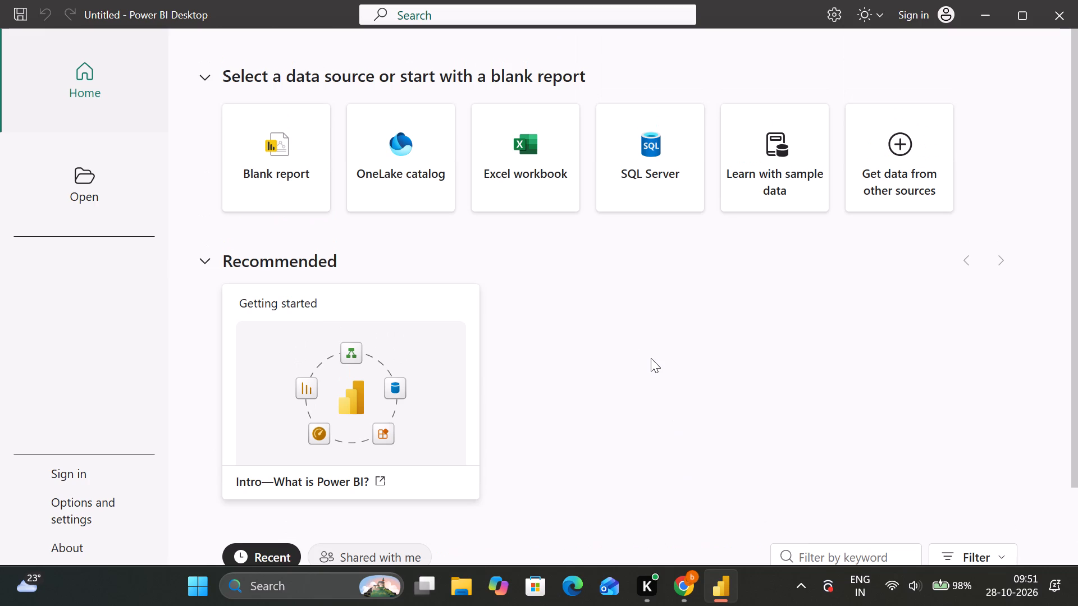
{"action": "left_click", "coordinate": [297, 154]}
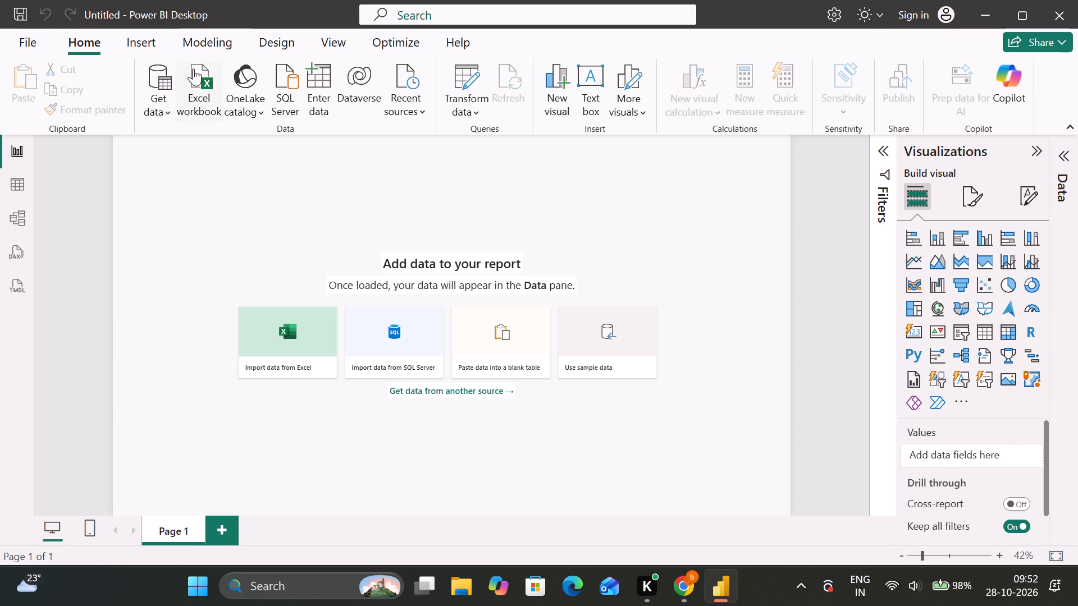
Load Sheet1 of the Excel workbook Online+store+dataset+(3) from the Downloads folder into the report.
{"action": "left_click", "coordinate": [205, 82]}
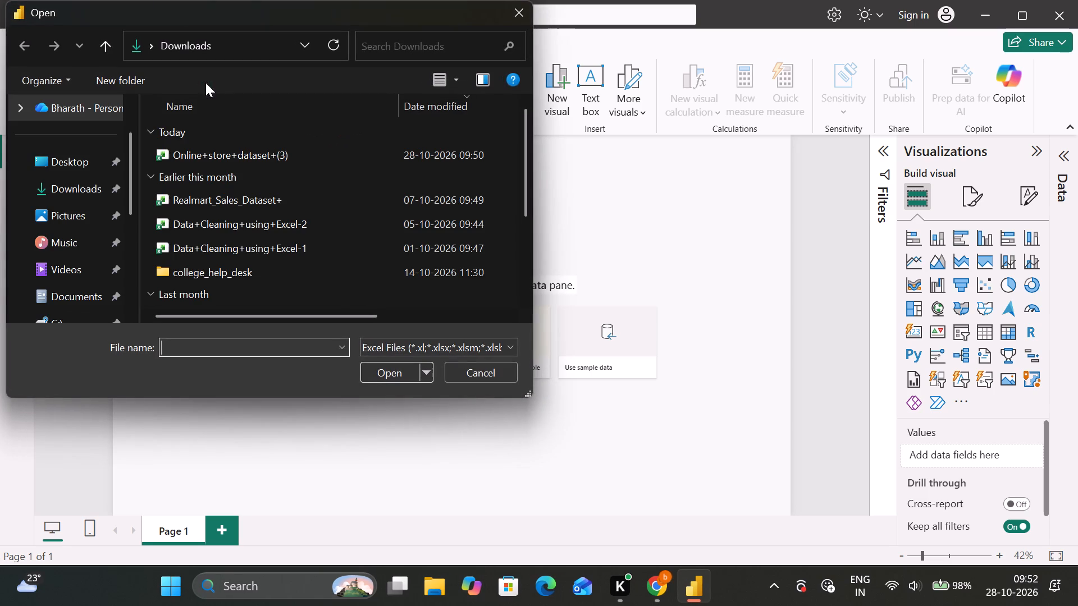
{"action": "double_click", "coordinate": [232, 159]}
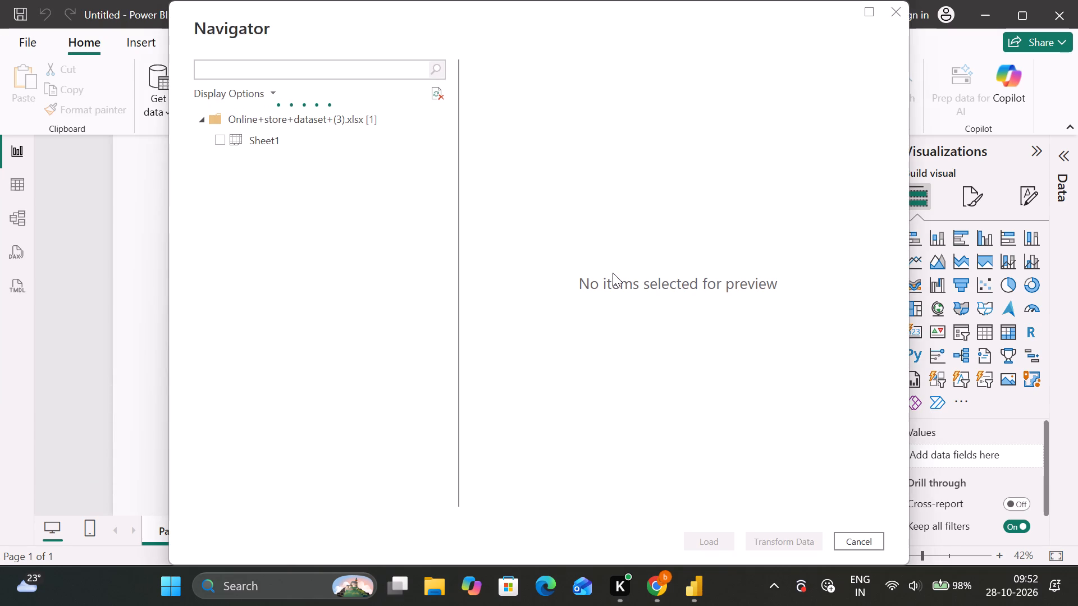
{"action": "left_click", "coordinate": [221, 140]}
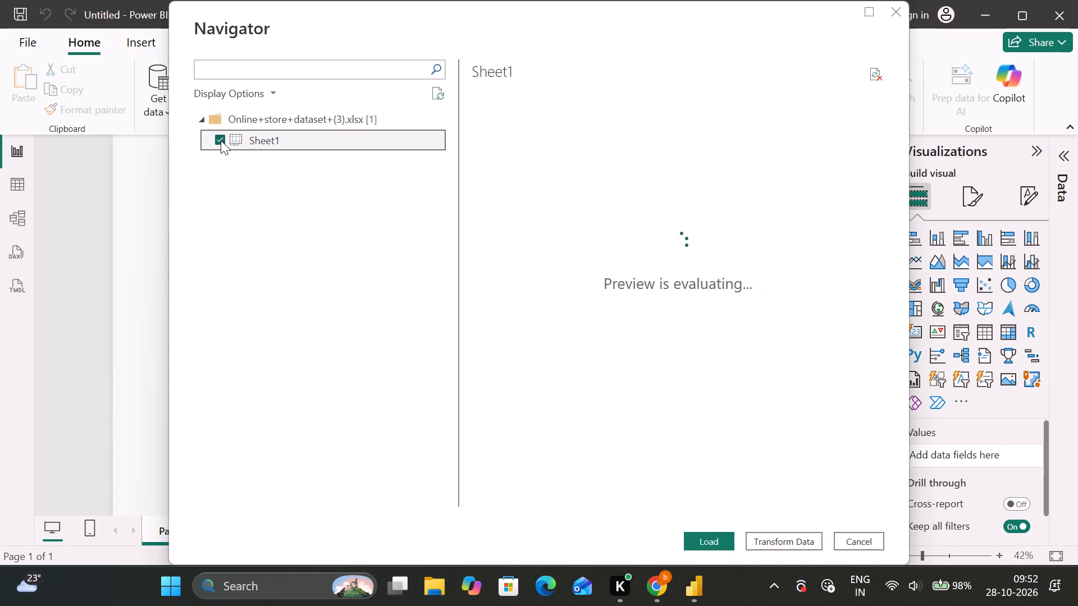
{"action": "left_click", "coordinate": [701, 540]}
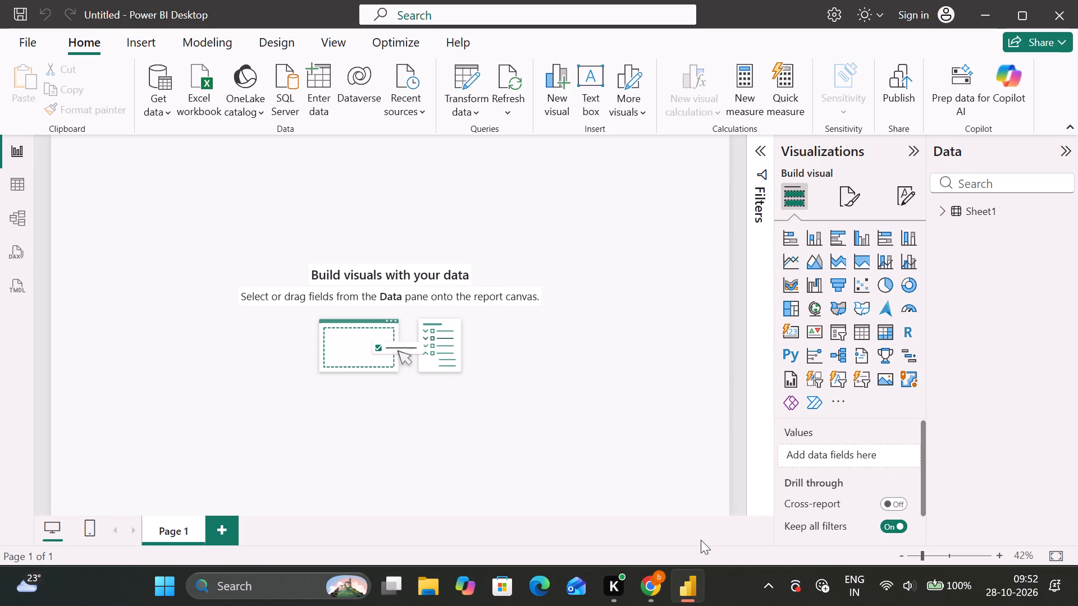
{"action": "scroll", "coordinate": [599, 405], "scroll_direction": "up", "scroll_amount": 1}
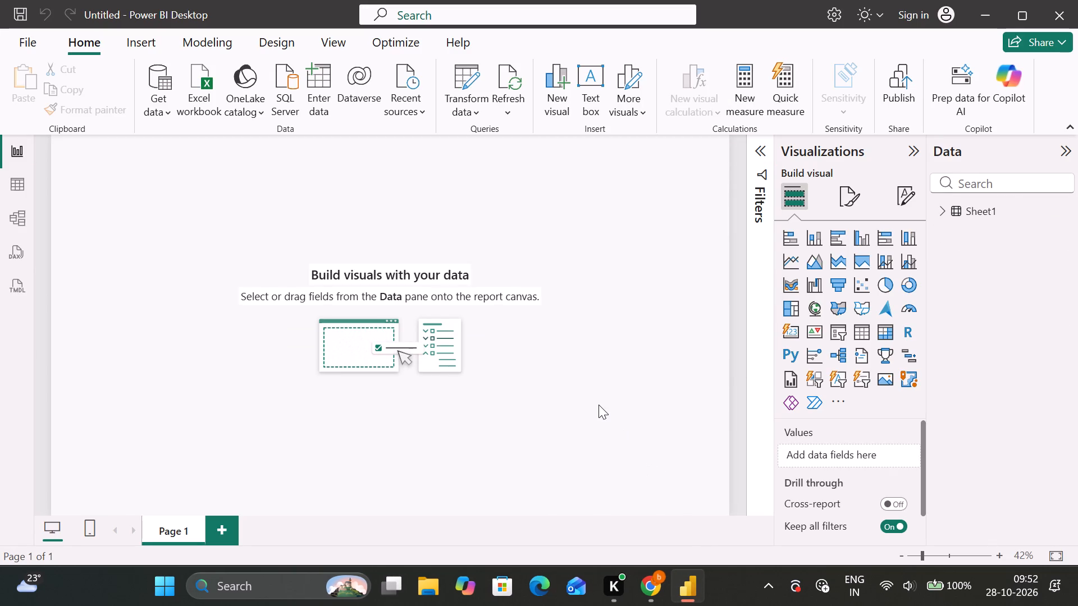
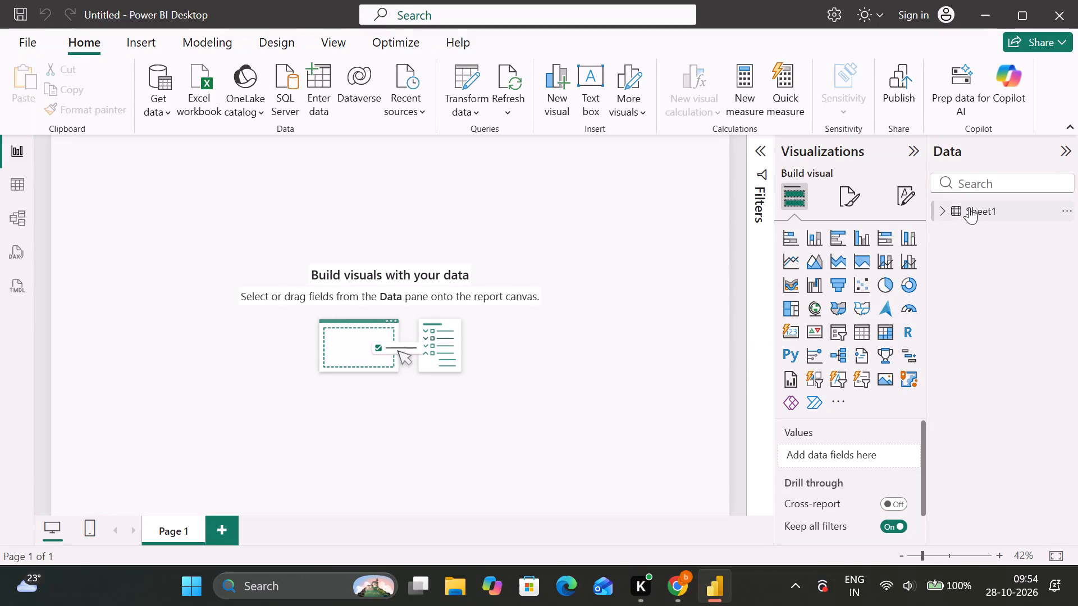
Expand the Sheet1 table to show its fields.
{"action": "left_click", "coordinate": [940, 213]}
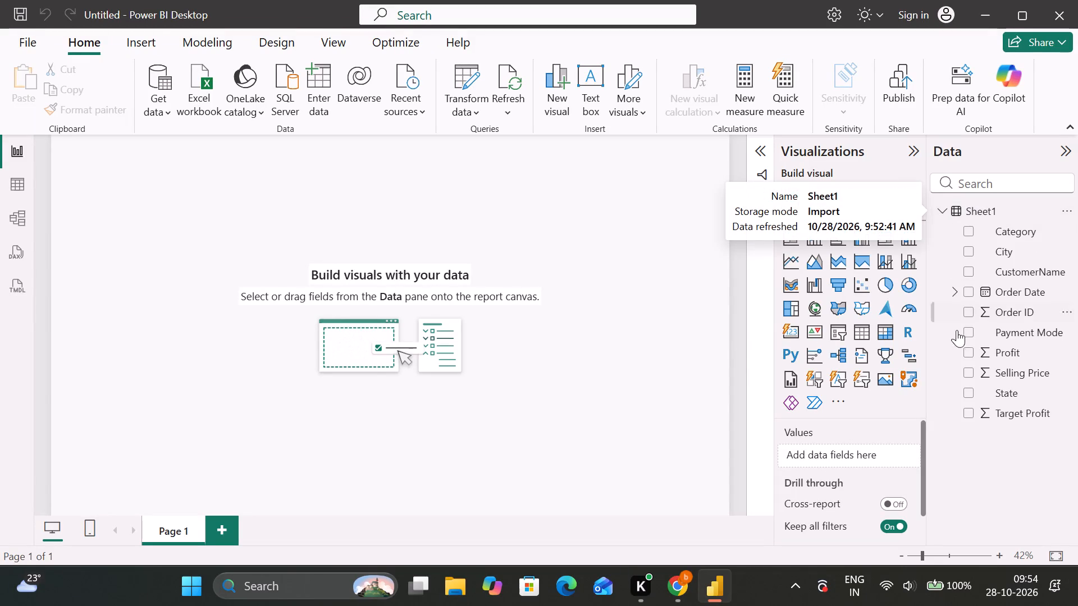
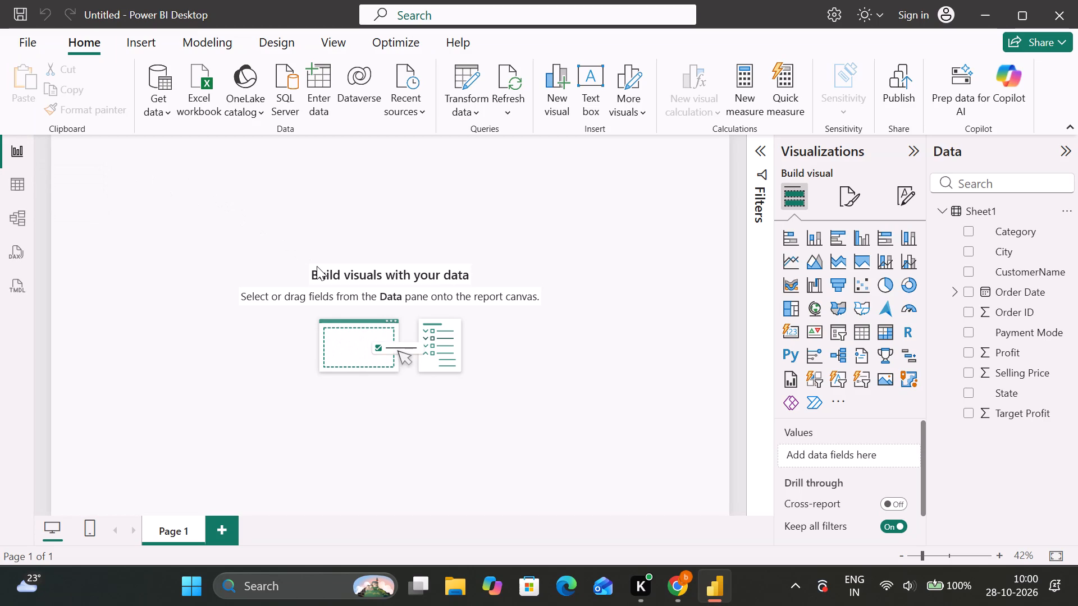
Set the report page's canvas background colour to White, 10% darker.
{"action": "left_click", "coordinate": [850, 198]}
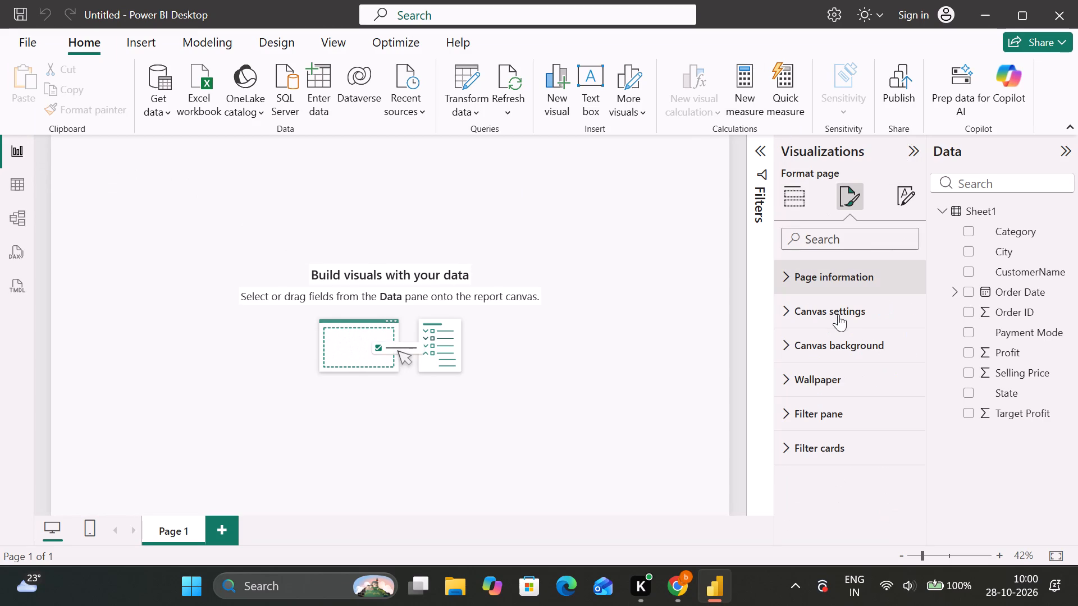
{"action": "left_click", "coordinate": [837, 341]}
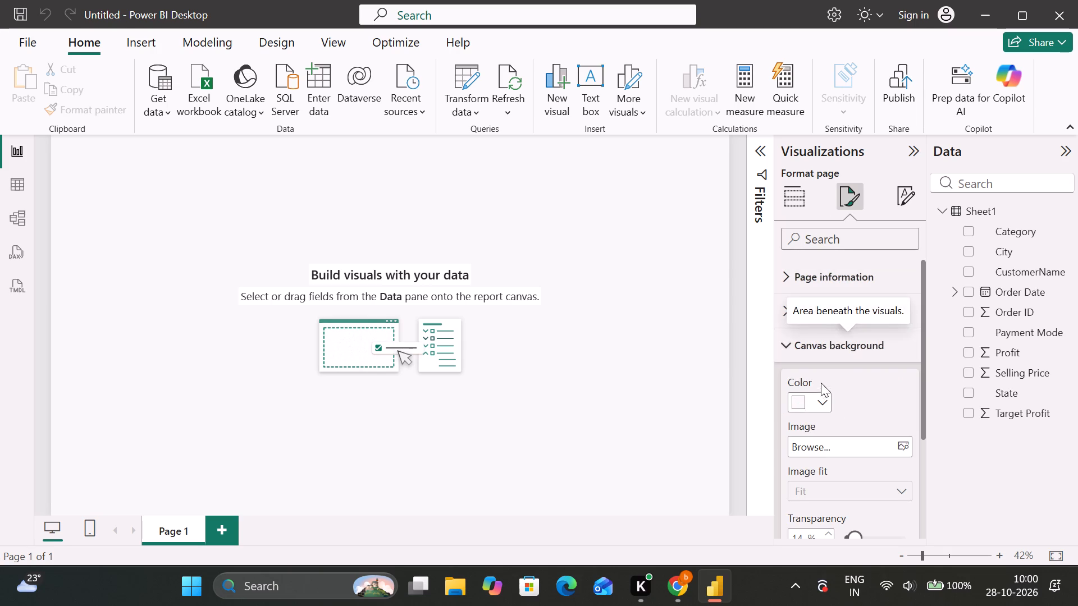
{"action": "left_click", "coordinate": [819, 403]}
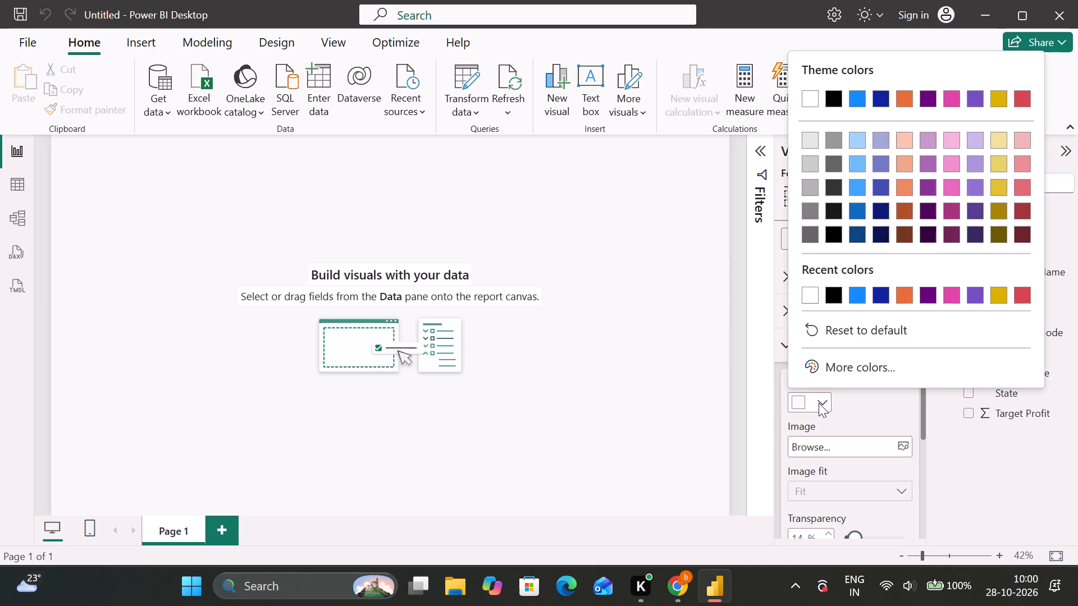
{"action": "left_click", "coordinate": [806, 143]}
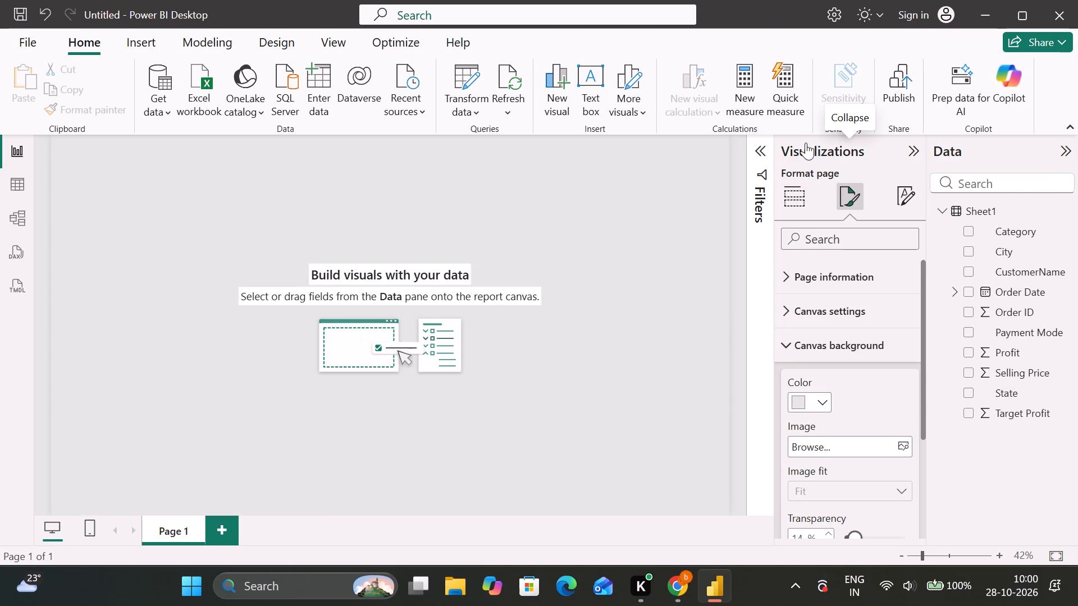
{"action": "left_click", "coordinate": [843, 192]}
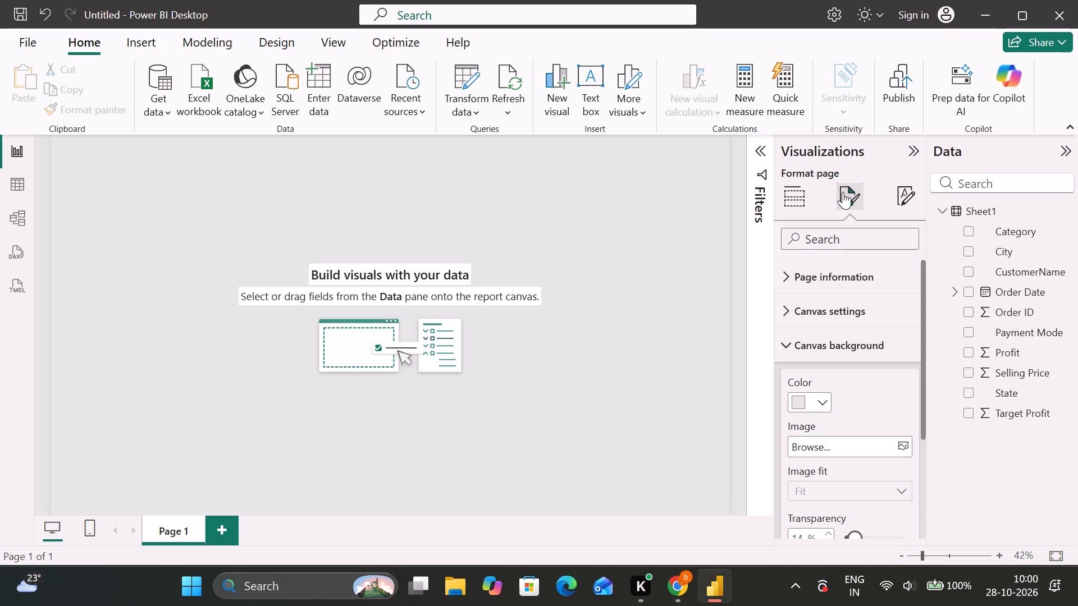
{"action": "left_click", "coordinate": [828, 333]}
{"action": "left_click", "coordinate": [584, 283]}
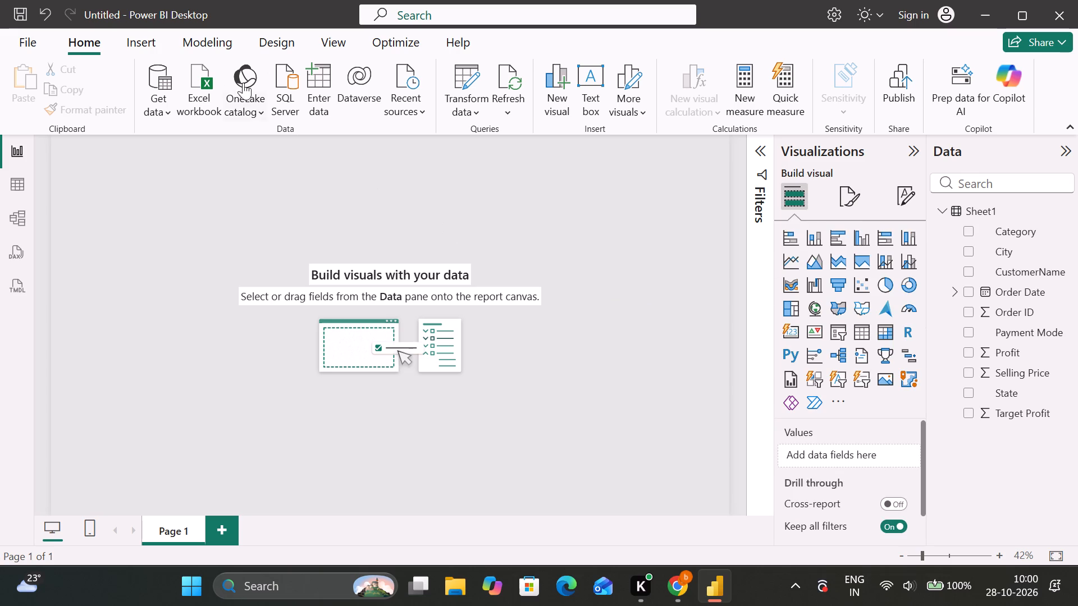
Insert a text box at the page's upper-left corner and widen it to about half the page width.
{"action": "left_click", "coordinate": [591, 91]}
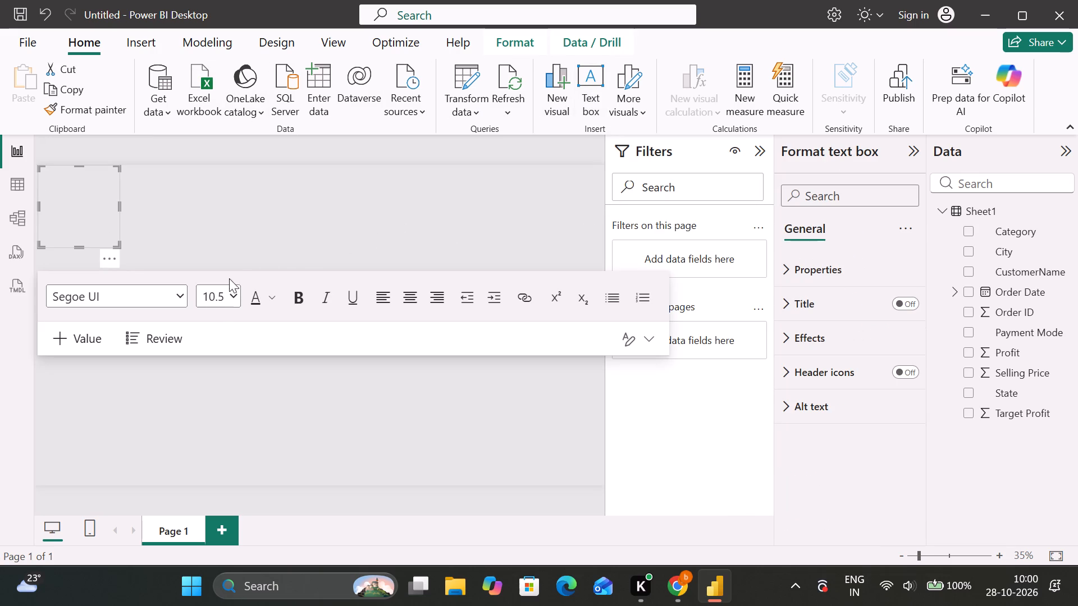
{"action": "left_click_drag", "start_coordinate": [114, 243], "coordinate": [294, 253]}
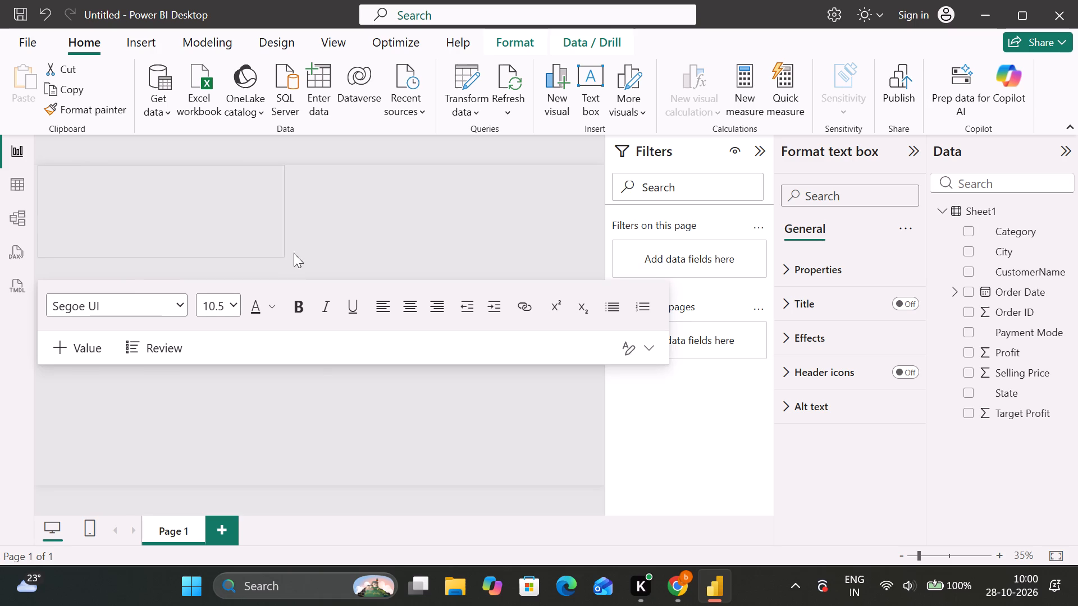
{"action": "left_click_drag", "start_coordinate": [294, 253], "coordinate": [314, 253]}
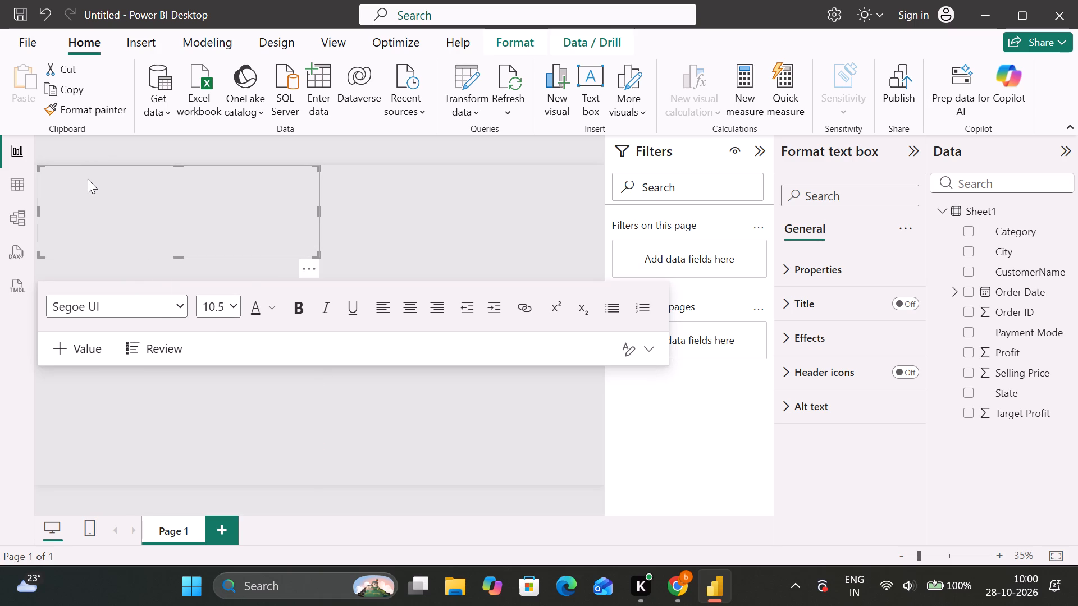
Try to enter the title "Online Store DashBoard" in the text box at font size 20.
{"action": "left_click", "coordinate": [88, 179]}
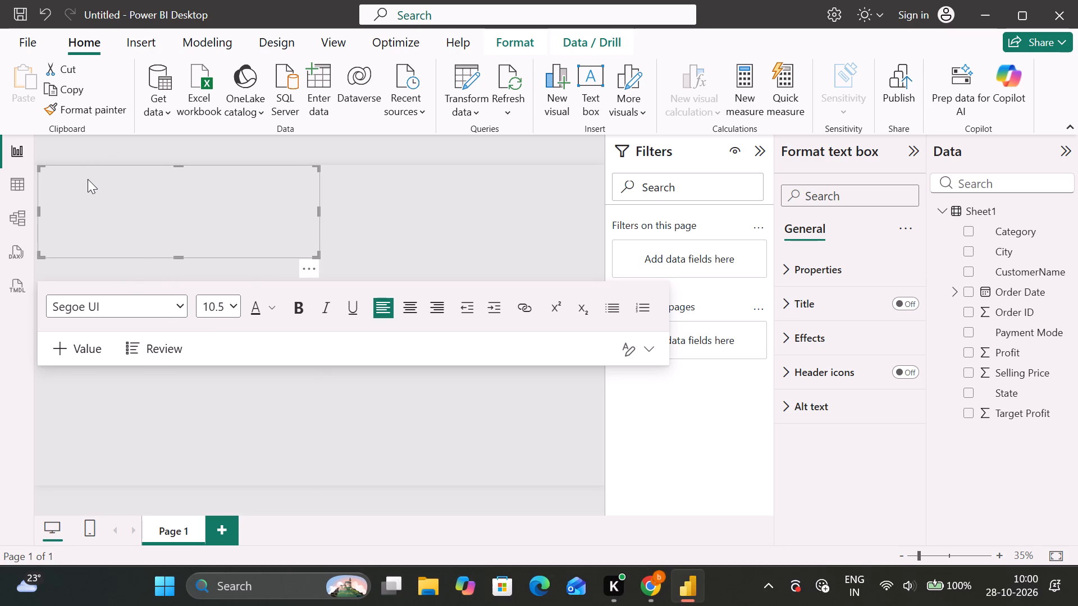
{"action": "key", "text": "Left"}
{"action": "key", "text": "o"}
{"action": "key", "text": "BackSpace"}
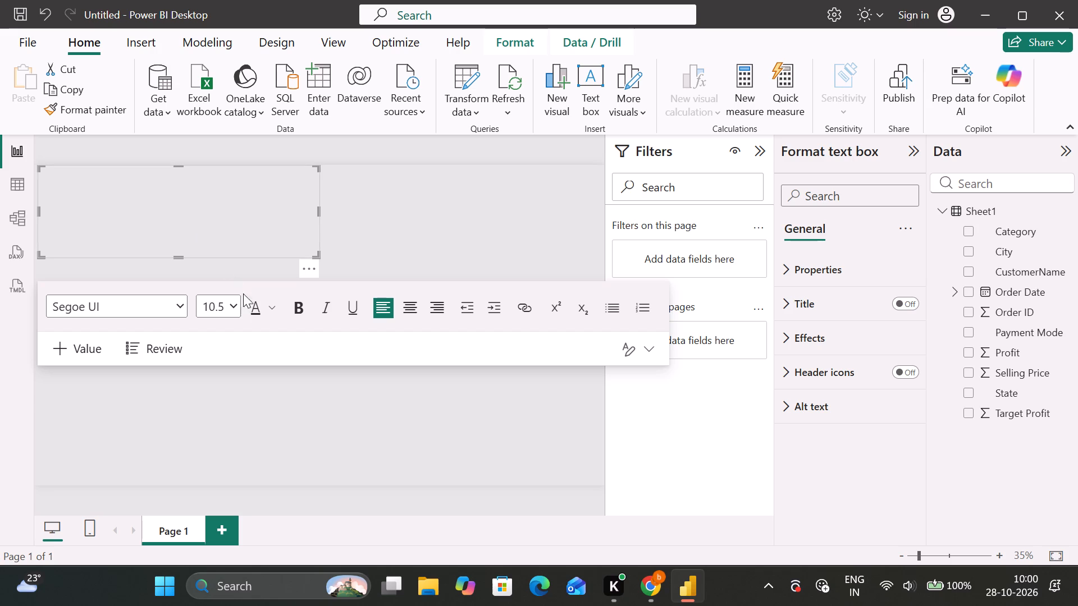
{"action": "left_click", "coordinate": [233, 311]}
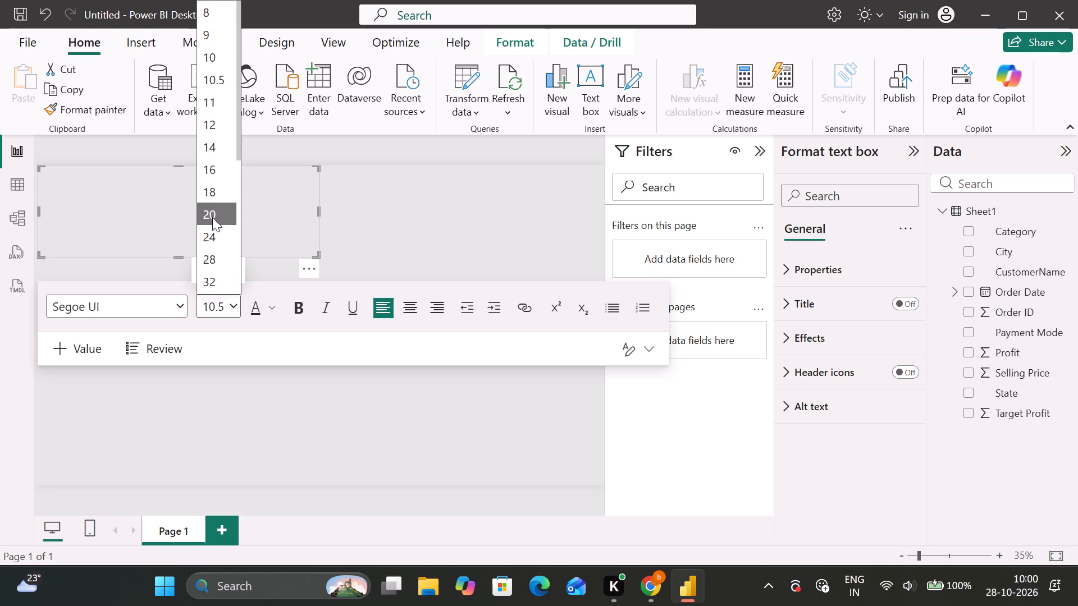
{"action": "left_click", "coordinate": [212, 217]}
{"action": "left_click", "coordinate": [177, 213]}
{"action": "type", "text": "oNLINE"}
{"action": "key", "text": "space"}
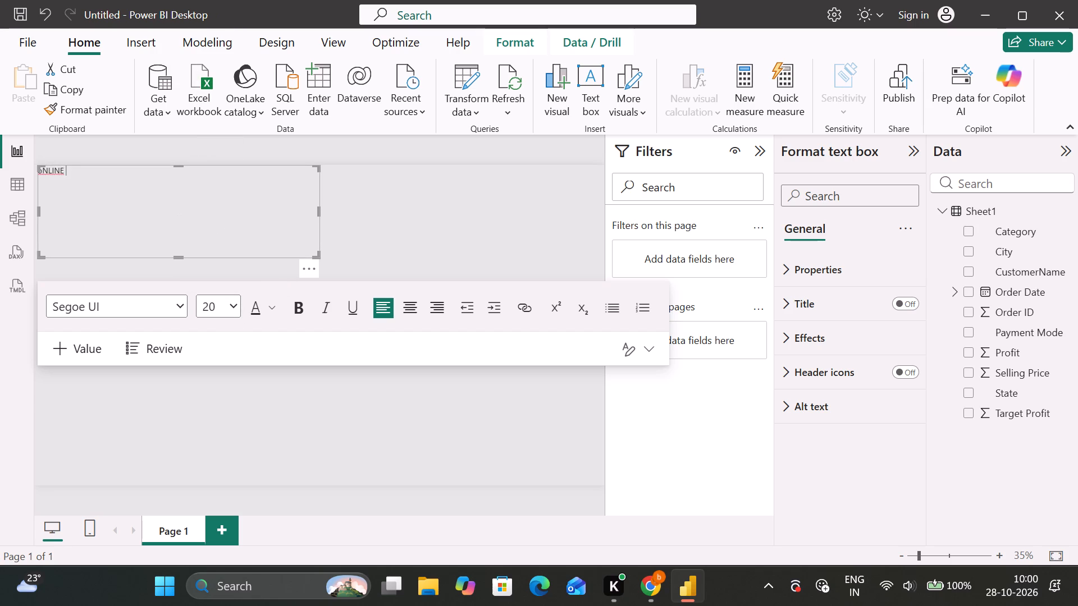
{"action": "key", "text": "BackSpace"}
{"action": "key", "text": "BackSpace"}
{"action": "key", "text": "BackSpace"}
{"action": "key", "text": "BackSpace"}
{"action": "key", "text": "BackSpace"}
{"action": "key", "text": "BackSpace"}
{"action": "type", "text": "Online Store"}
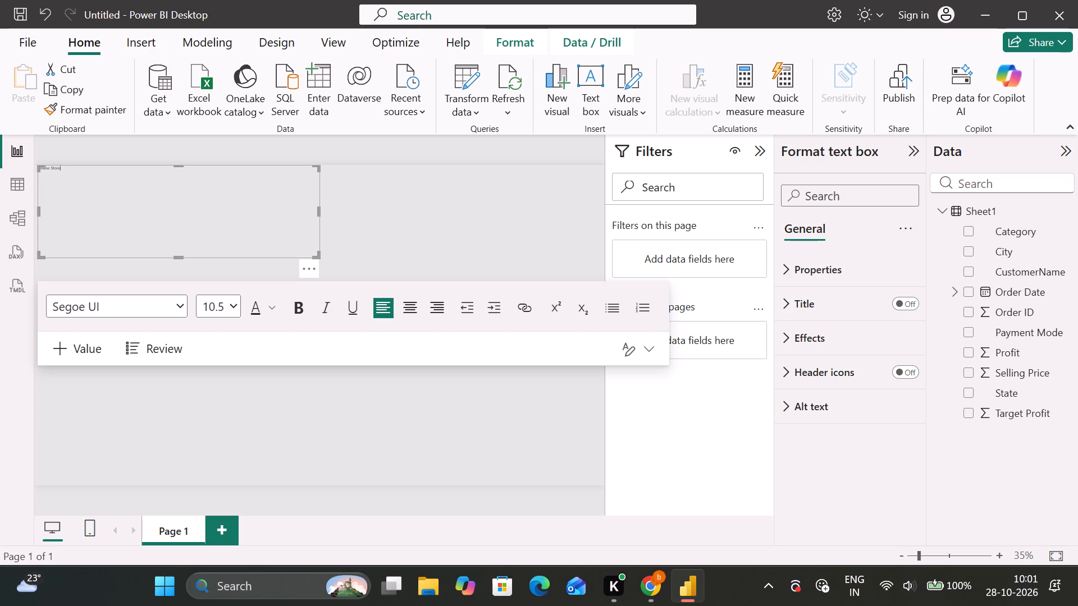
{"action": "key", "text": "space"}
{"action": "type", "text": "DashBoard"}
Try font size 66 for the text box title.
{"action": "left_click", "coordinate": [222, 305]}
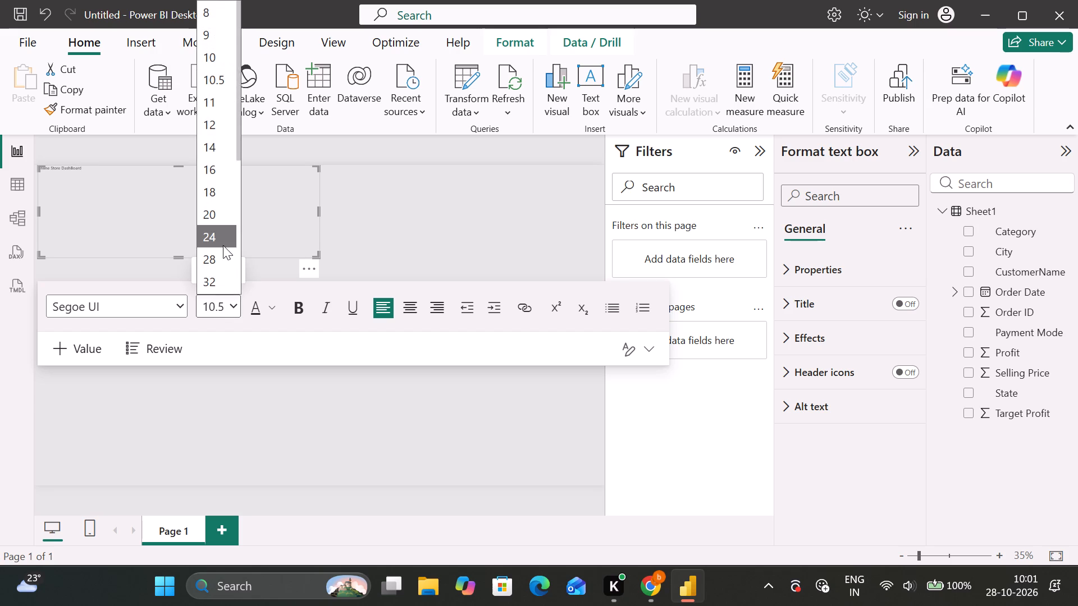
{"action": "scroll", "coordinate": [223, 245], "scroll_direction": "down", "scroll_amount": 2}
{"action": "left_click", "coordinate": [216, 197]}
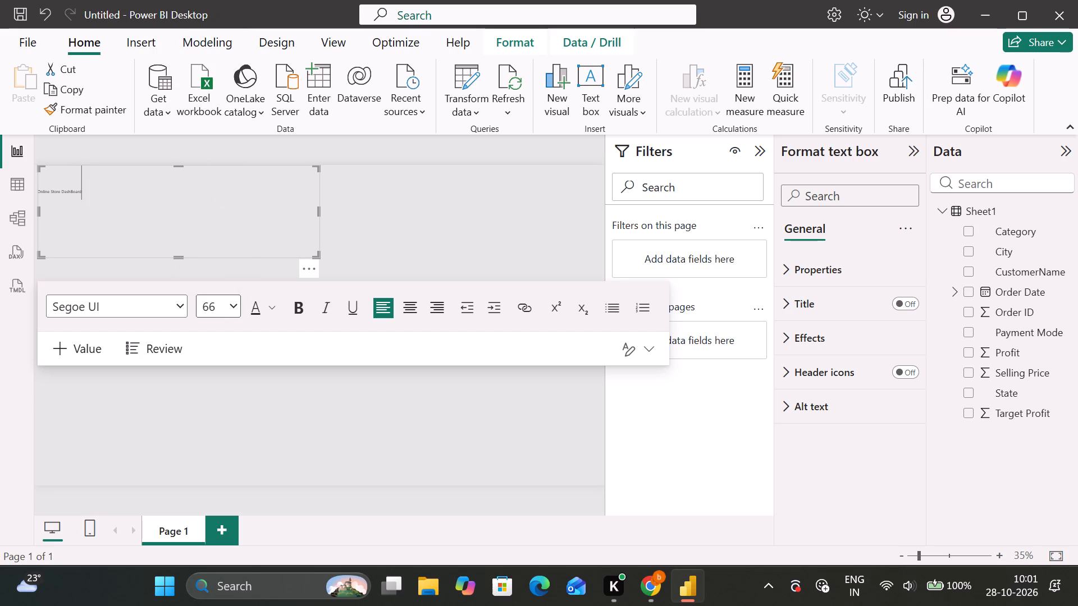
Set the font size to 44 and replace the text box content with the title "Online Store DashBoard".
{"action": "left_click", "coordinate": [222, 311]}
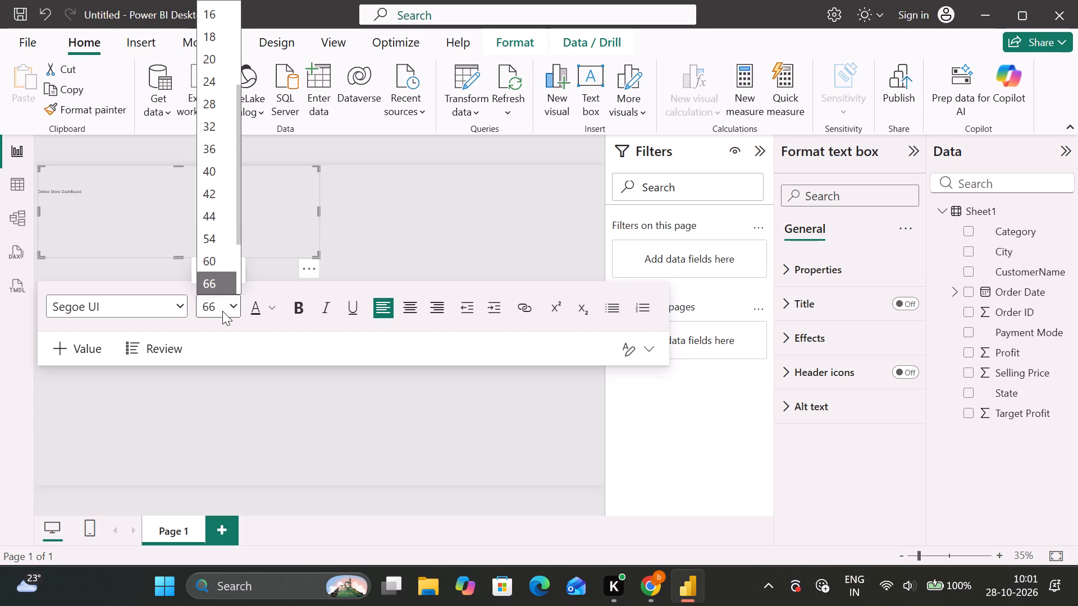
{"action": "left_click", "coordinate": [214, 217]}
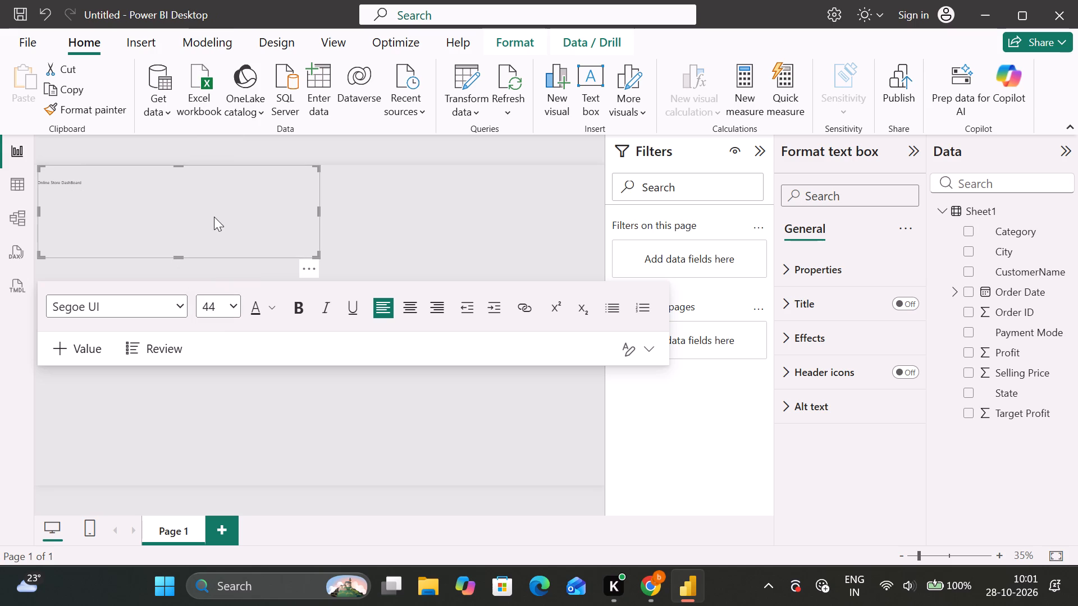
{"action": "key", "text": "BackSpace"}
{"action": "key", "text": "BackSpace"}
{"action": "key", "text": "BackSpace"}
{"action": "key", "text": "BackSpace"}
{"action": "key", "text": "BackSpace"}
{"action": "key", "text": "BackSpace"}
{"action": "key", "text": "BackSpace"}
{"action": "key", "text": "BackSpace"}
{"action": "key", "text": "BackSpace"}
{"action": "key", "text": "BackSpace"}
{"action": "key", "text": "BackSpace"}
{"action": "key", "text": "BackSpace"}
{"action": "key", "text": "BackSpace"}
{"action": "key", "text": "BackSpace"}
{"action": "key", "text": "BackSpace"}
{"action": "key", "text": "BackSpace"}
{"action": "key", "text": "BackSpace"}
{"action": "key", "text": "BackSpace"}
{"action": "key", "text": "BackSpace"}
{"action": "key", "text": "BackSpace"}
{"action": "key", "text": "shift+o"}
{"action": "type", "text": "nline Store"}
{"action": "key", "text": "space"}
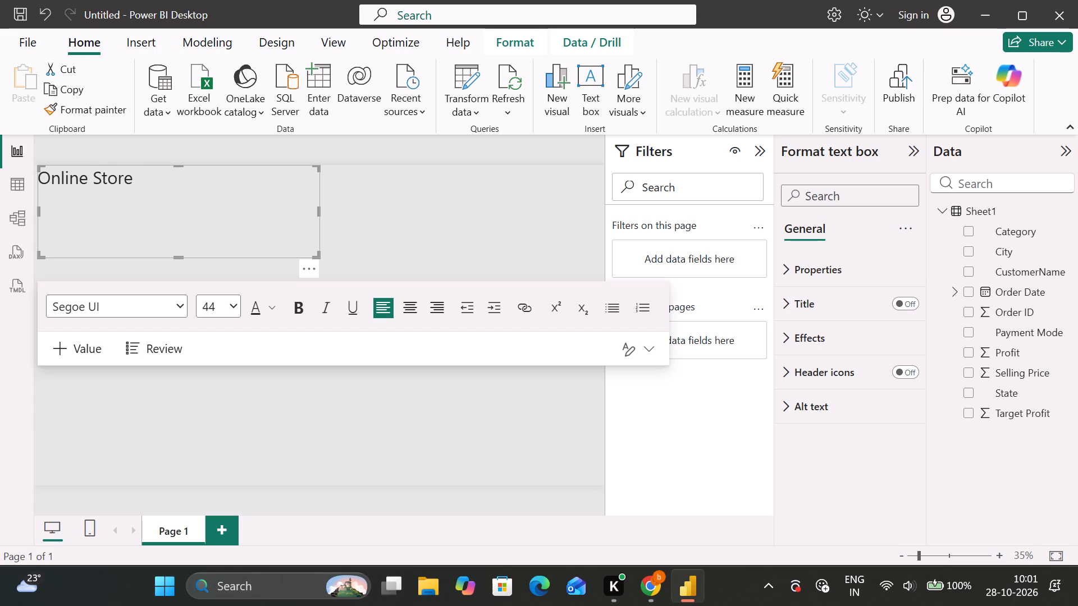
{"action": "type", "text": "DashBoard"}
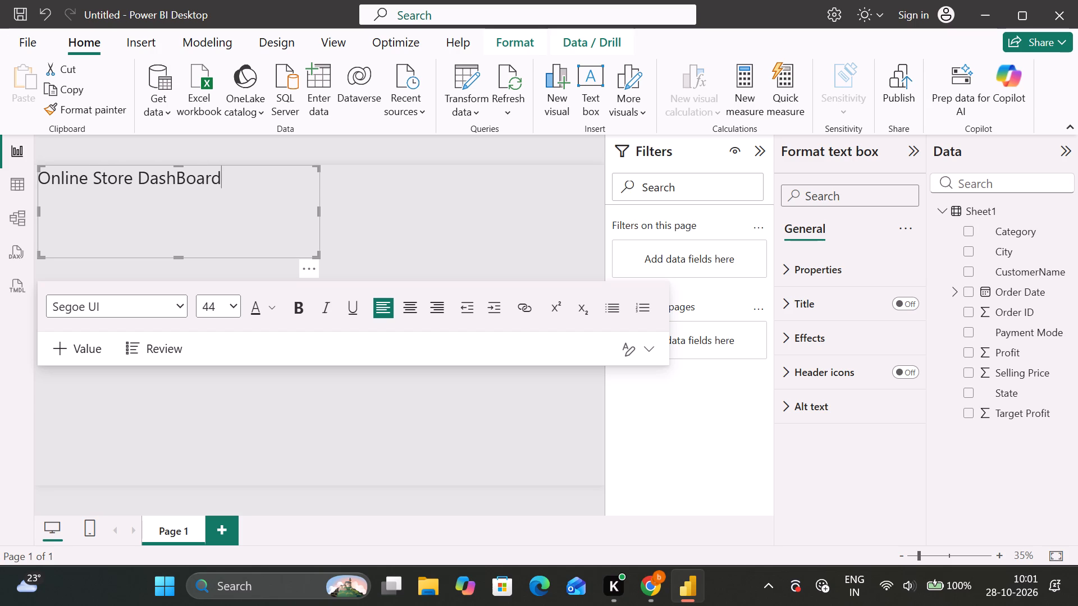
Centre the whole "Online Store DashBoard" title and make it bold.
{"action": "left_click_drag", "start_coordinate": [223, 177], "coordinate": [32, 187]}
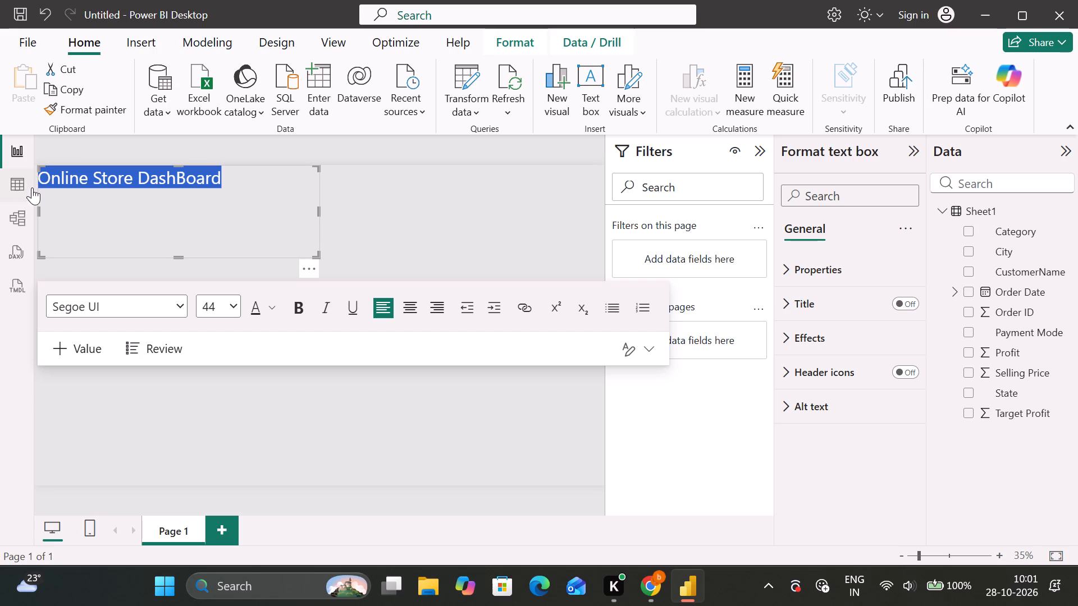
{"action": "left_click", "coordinate": [415, 311]}
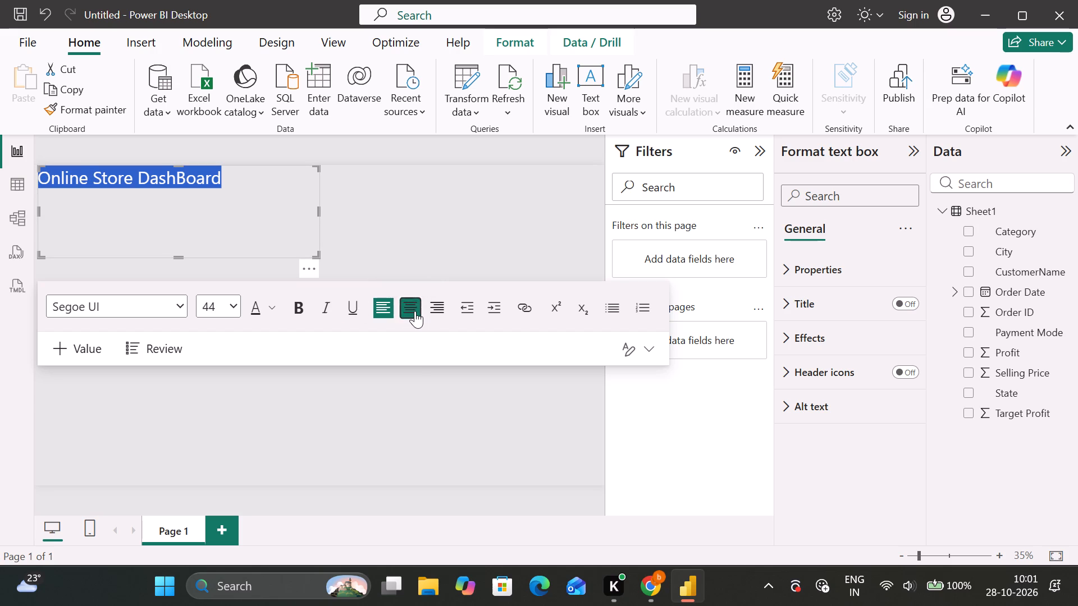
{"action": "left_click", "coordinate": [302, 308]}
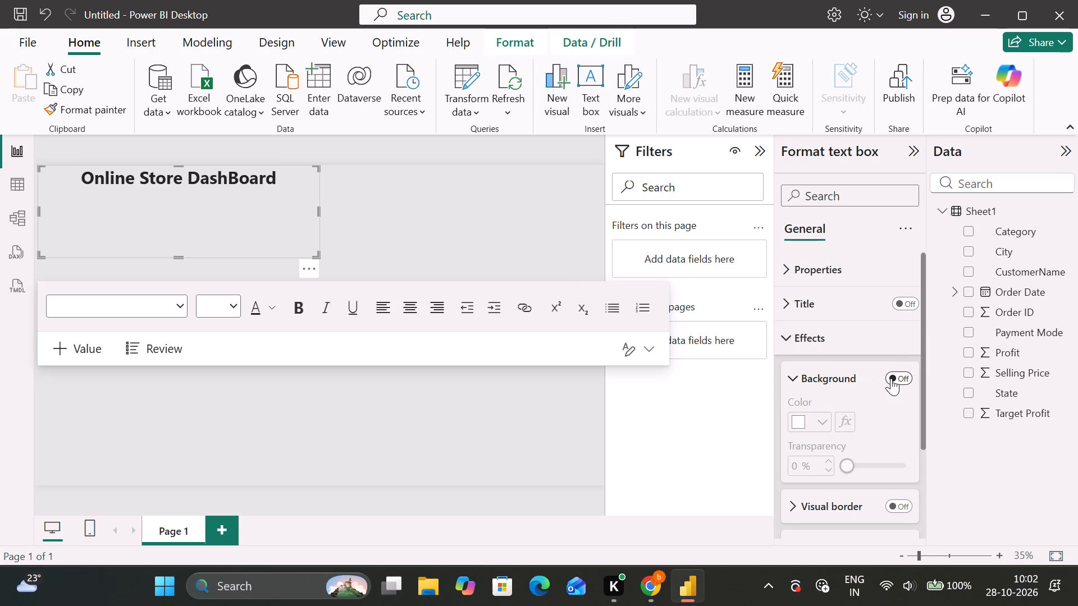
Turn on the text box background and set its colour to dark grey.
{"action": "left_click", "coordinate": [891, 378]}
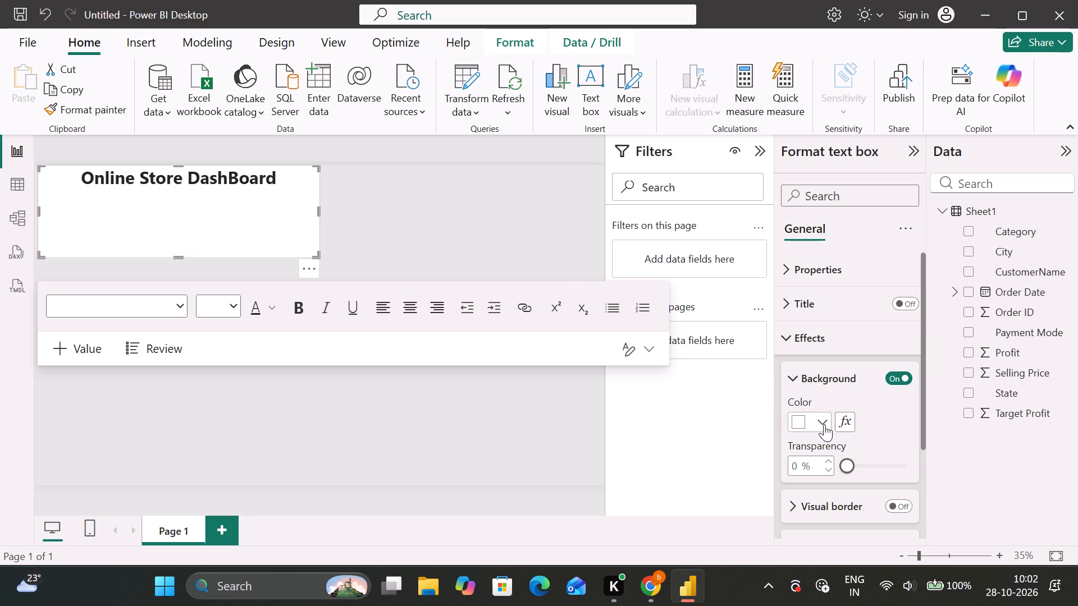
{"action": "left_click", "coordinate": [824, 424]}
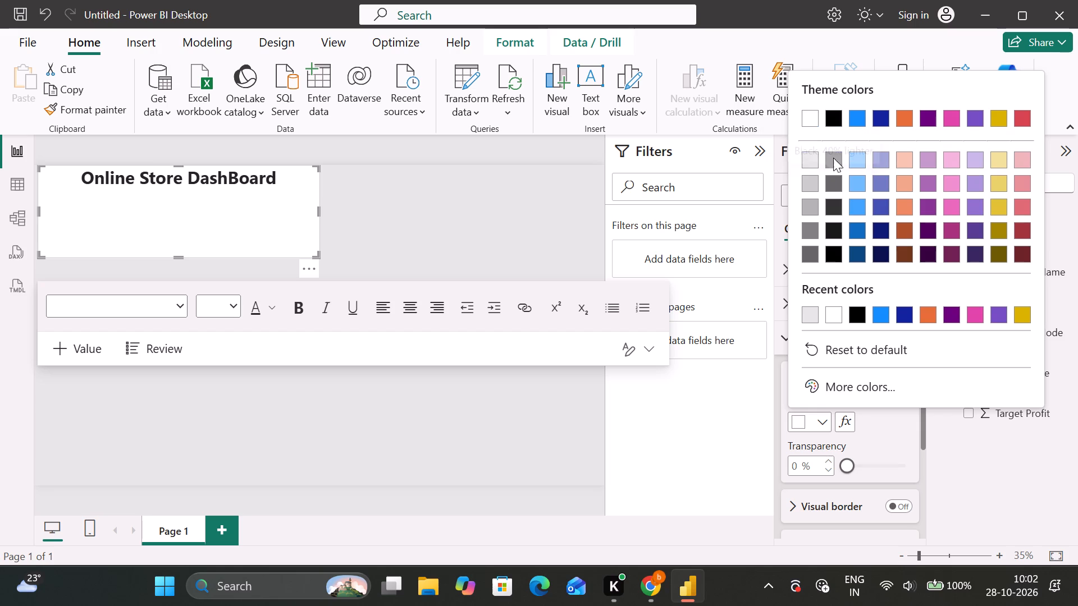
{"action": "left_click", "coordinate": [828, 182]}
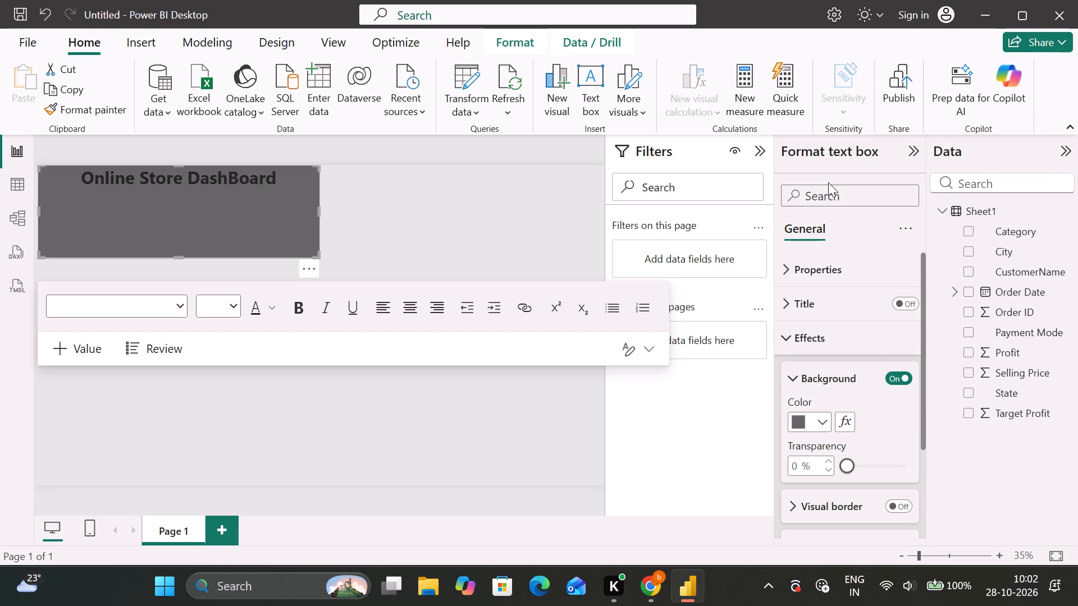
Change the font colour of the whole "Online Store DashBoard" title to white.
{"action": "left_click", "coordinate": [251, 233]}
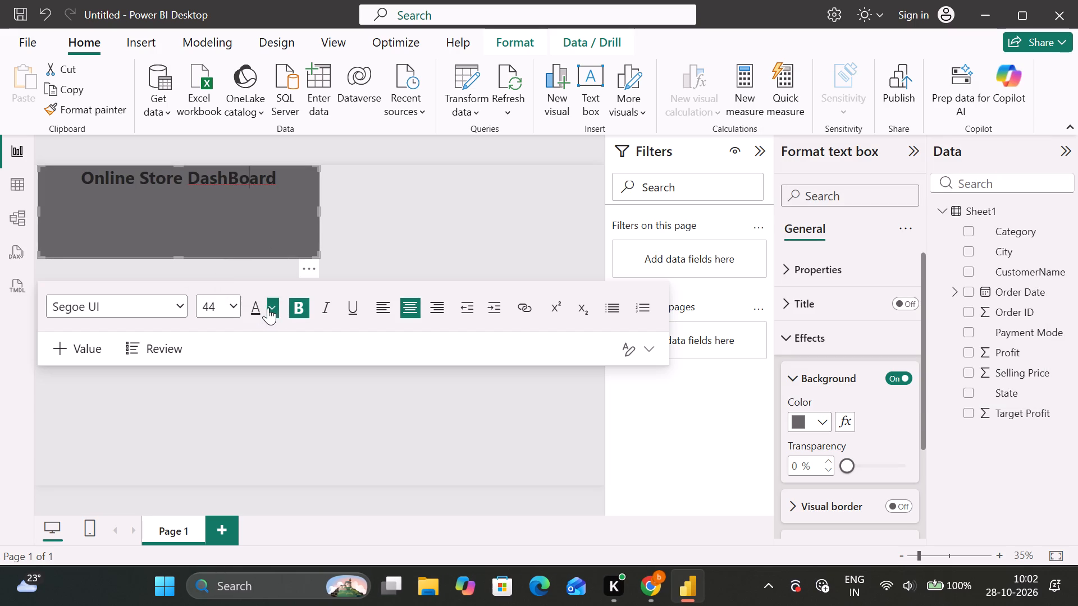
{"action": "left_click", "coordinate": [269, 307]}
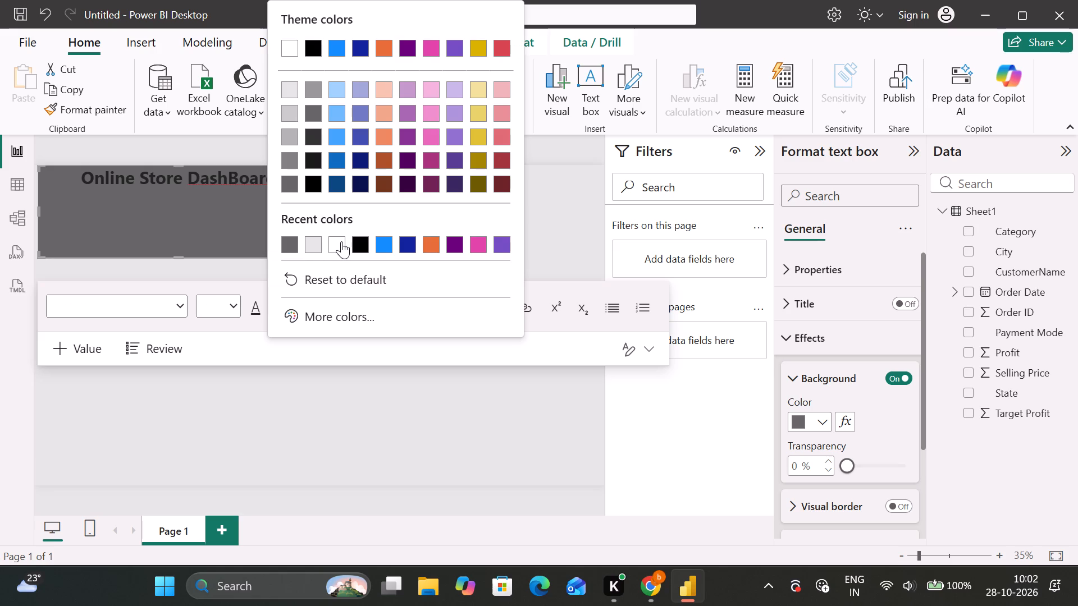
{"action": "left_click", "coordinate": [341, 241]}
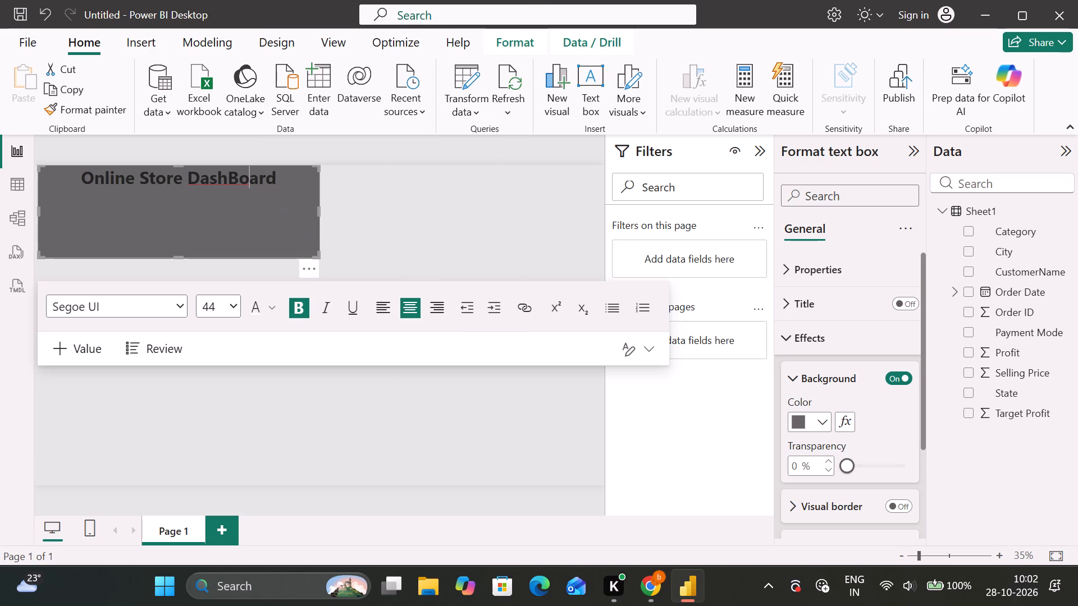
{"action": "left_click_drag", "start_coordinate": [283, 175], "coordinate": [79, 176]}
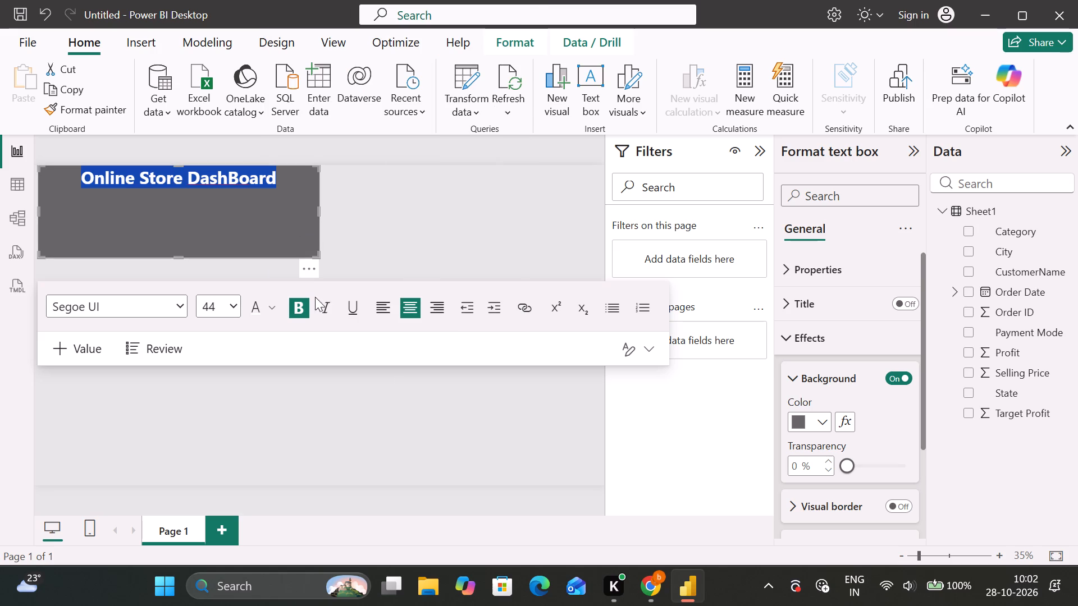
{"action": "left_click", "coordinate": [269, 304]}
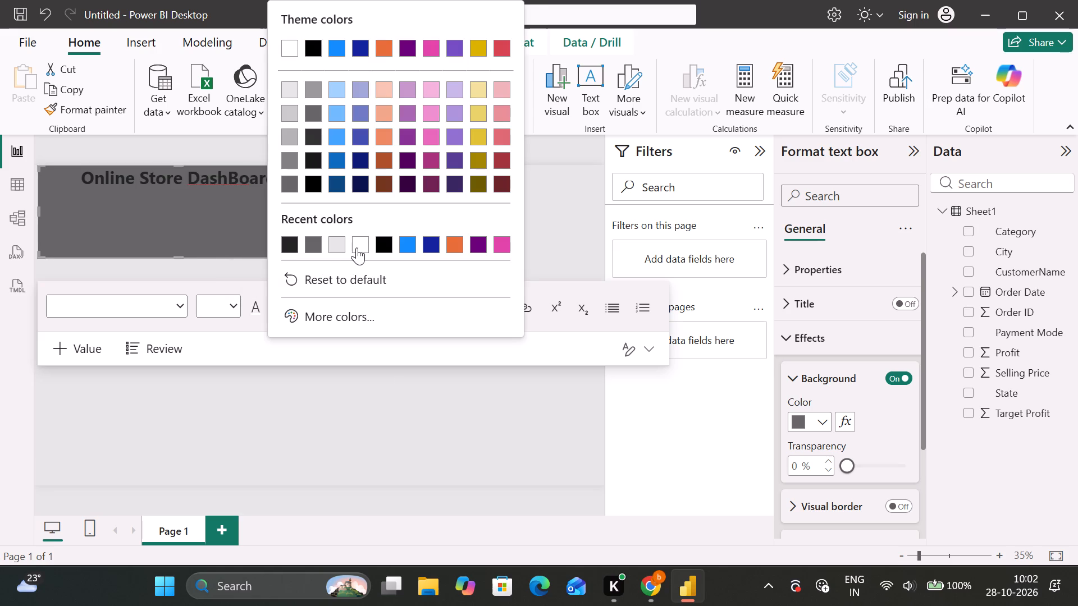
{"action": "left_click", "coordinate": [358, 247]}
{"action": "left_click", "coordinate": [391, 223]}
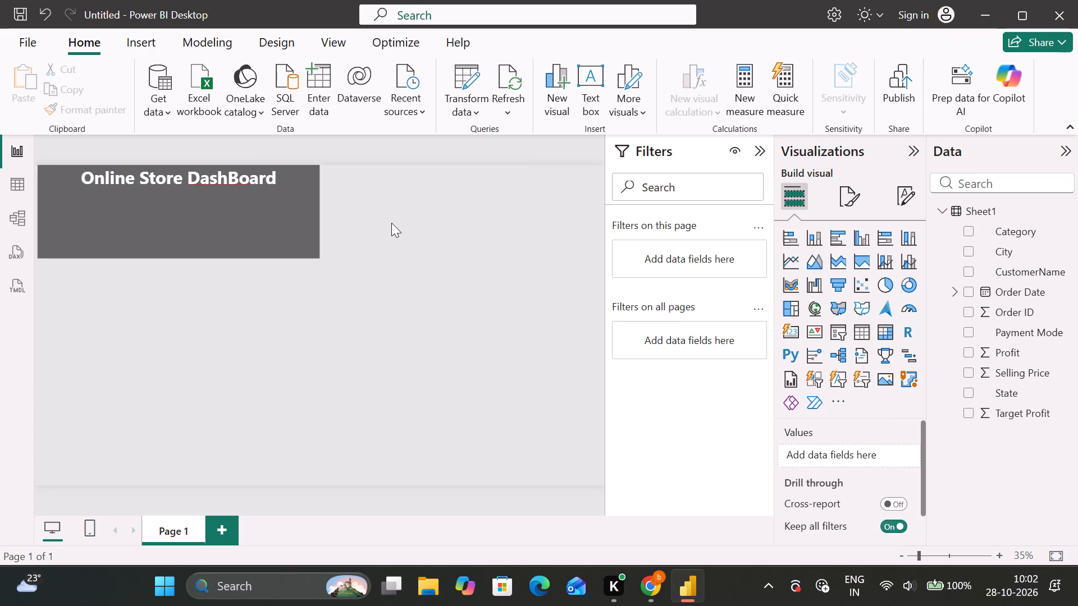
Shrink the title text box so its dark grey background fits closely around "Online Store DashBoard".
{"action": "left_click", "coordinate": [249, 217]}
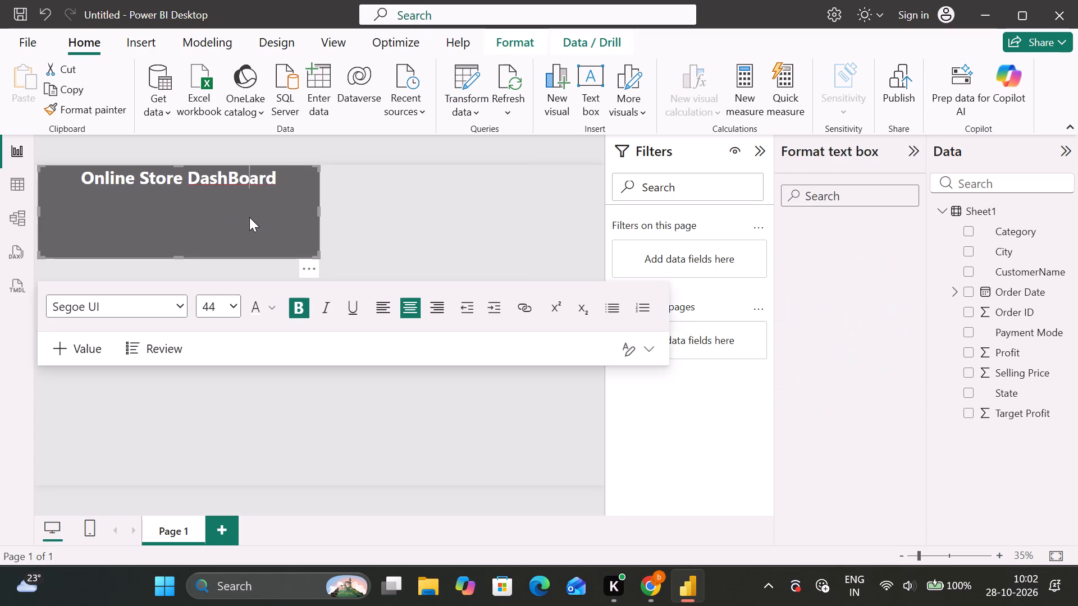
{"action": "left_click_drag", "start_coordinate": [318, 252], "coordinate": [307, 206]}
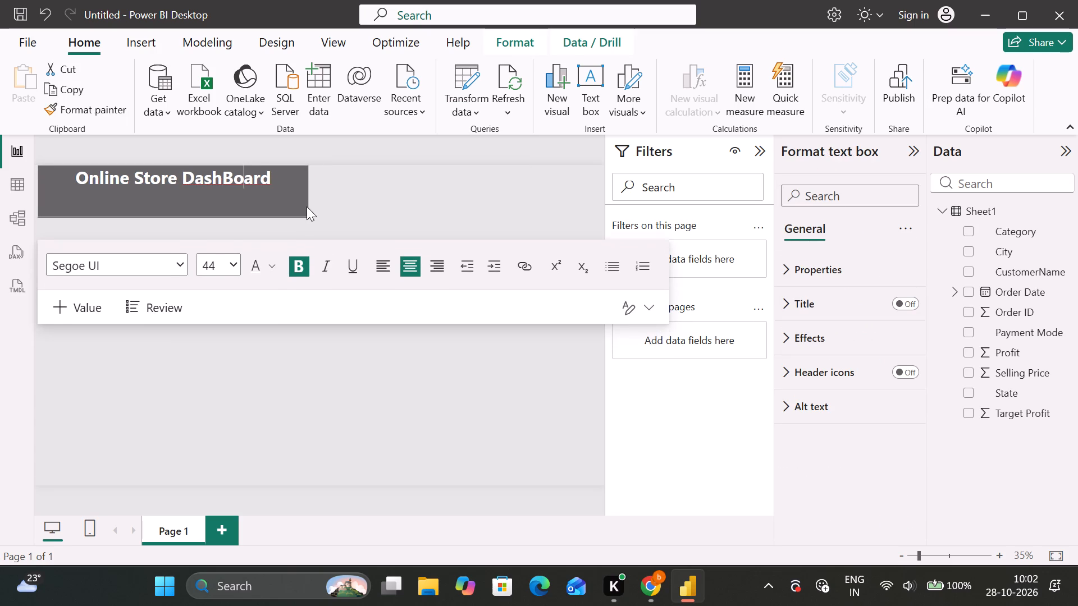
{"action": "left_click_drag", "start_coordinate": [307, 206], "coordinate": [262, 195]}
{"action": "left_click", "coordinate": [367, 197]}
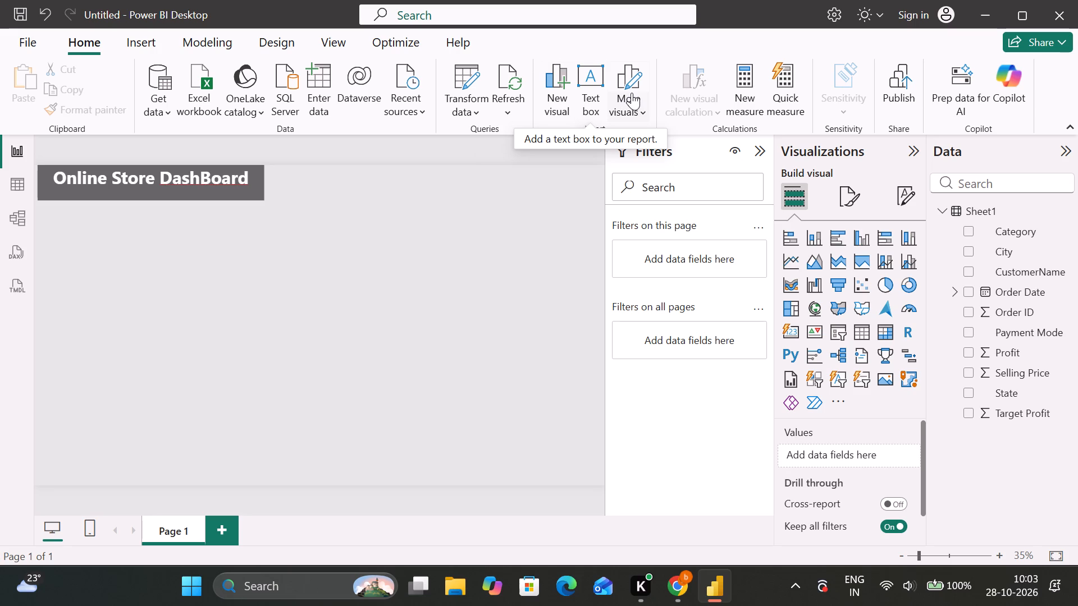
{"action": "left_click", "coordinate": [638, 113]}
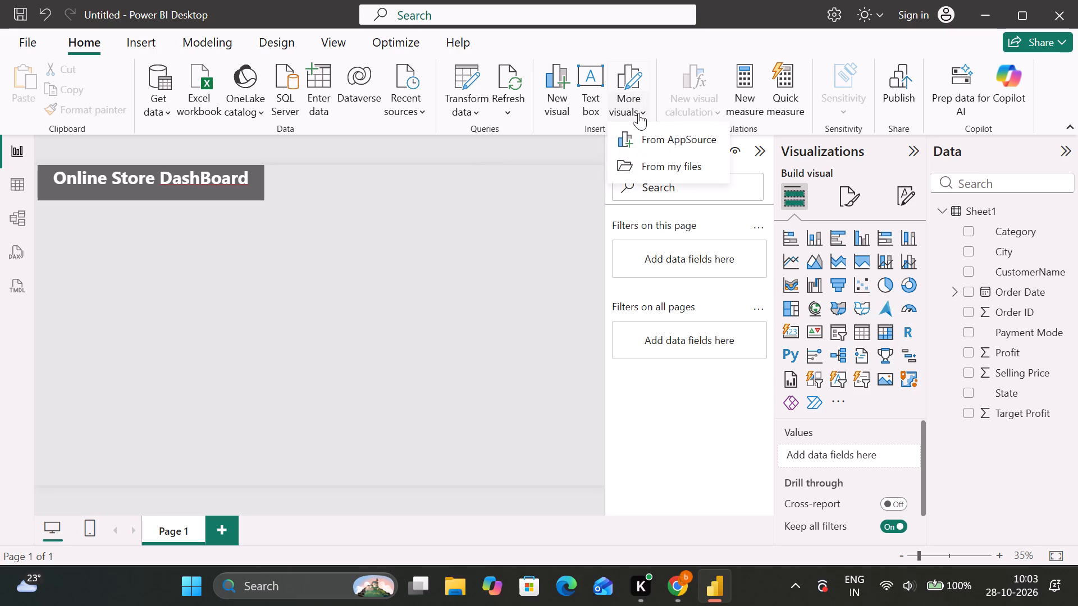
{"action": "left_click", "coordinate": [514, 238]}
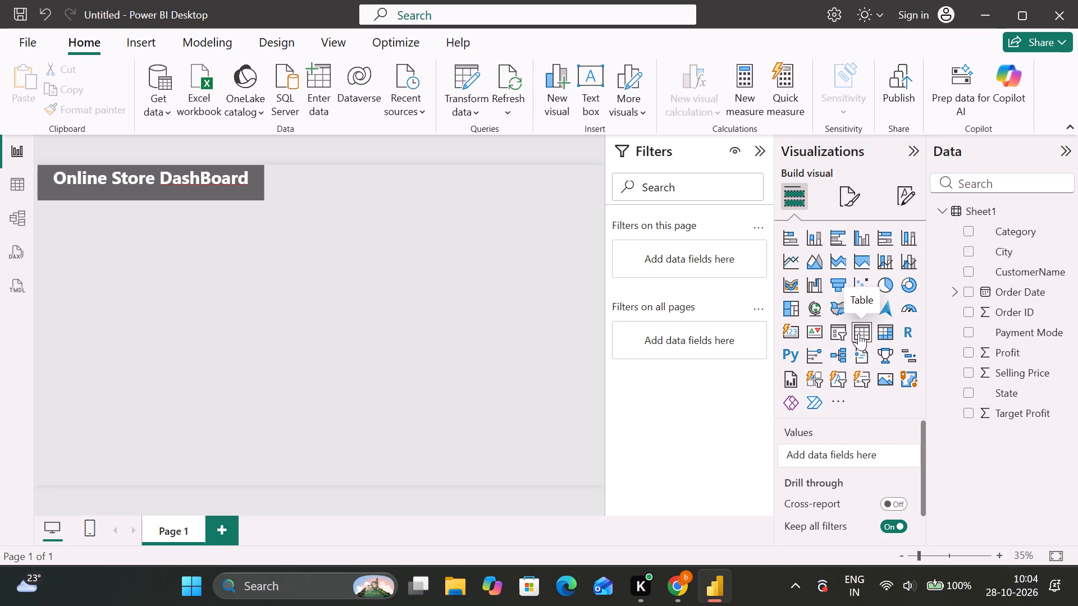
Add a Card visual beneath the dashboard title and resize it to about half the title box's width, slightly taller.
{"action": "left_click", "coordinate": [793, 331]}
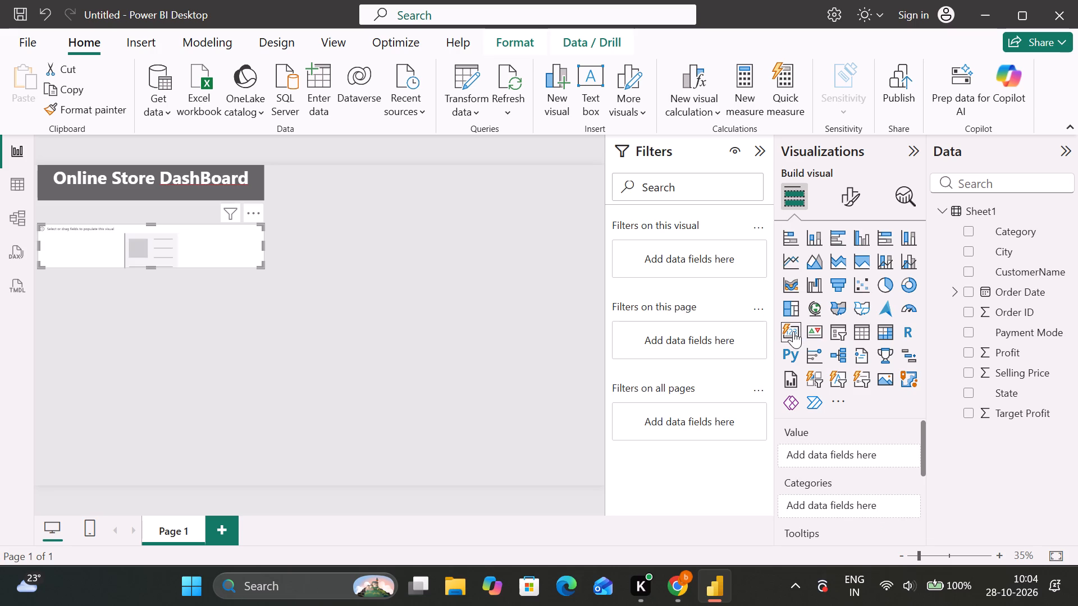
{"action": "left_click_drag", "start_coordinate": [260, 260], "coordinate": [176, 286]}
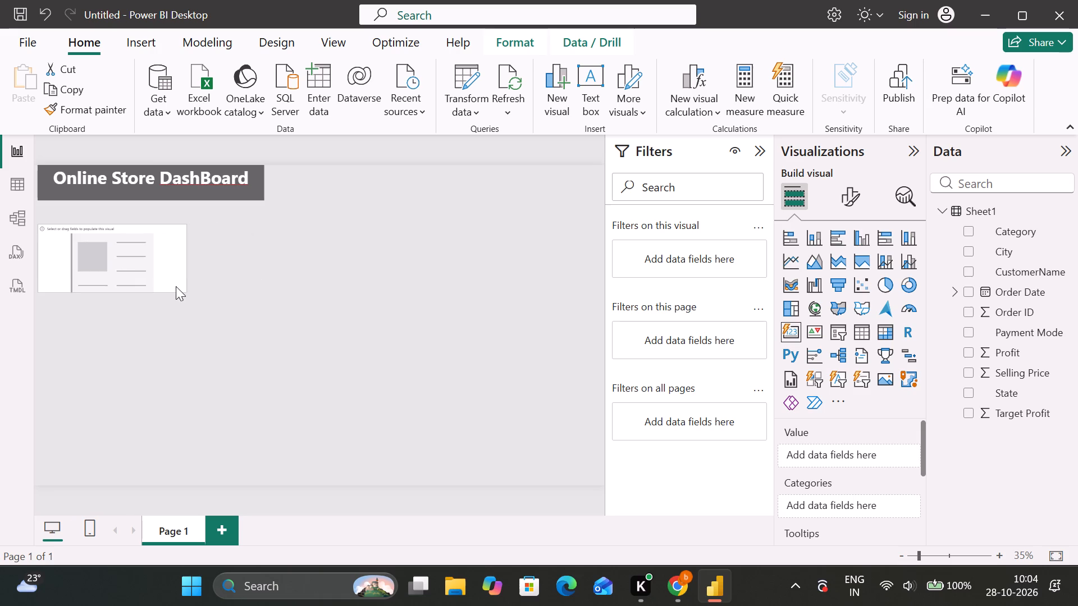
{"action": "left_click_drag", "start_coordinate": [176, 286], "coordinate": [145, 291]}
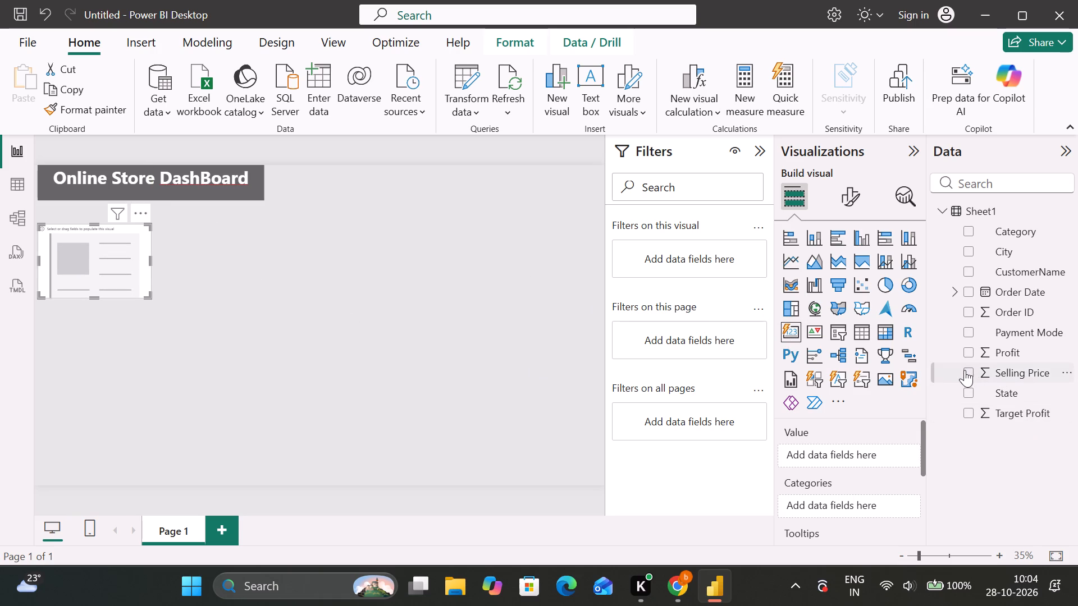
Assign the Selling Price field as the card's value.
{"action": "left_click_drag", "start_coordinate": [969, 373], "coordinate": [837, 462]}
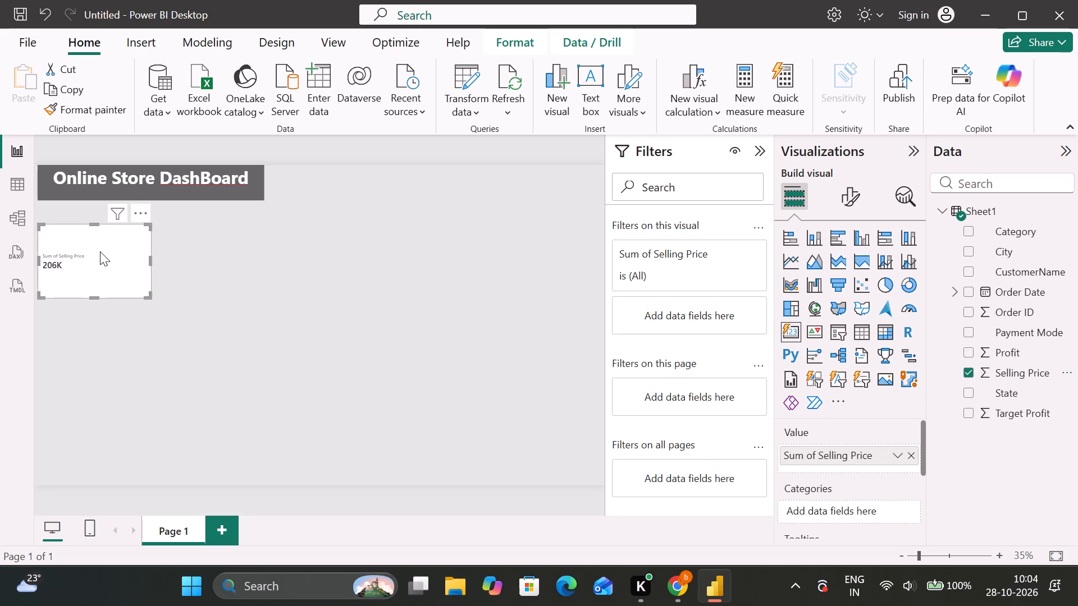
Look through the card's visual formatting categories and open its Cards settings.
{"action": "left_click", "coordinate": [856, 203]}
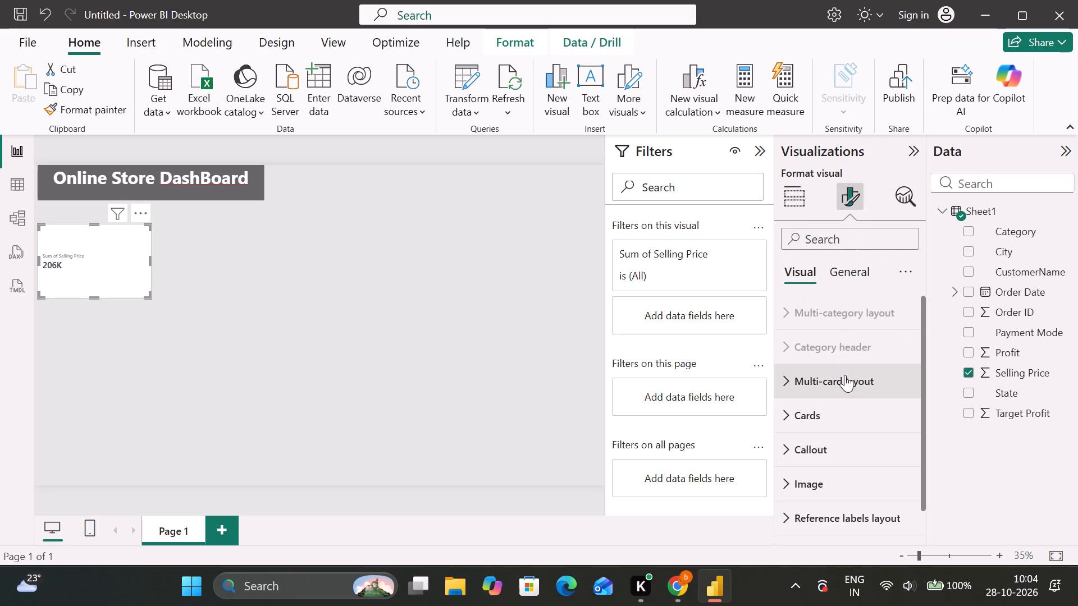
{"action": "left_click", "coordinate": [836, 408]}
{"action": "scroll", "coordinate": [836, 408], "scroll_direction": "down", "scroll_amount": 2}
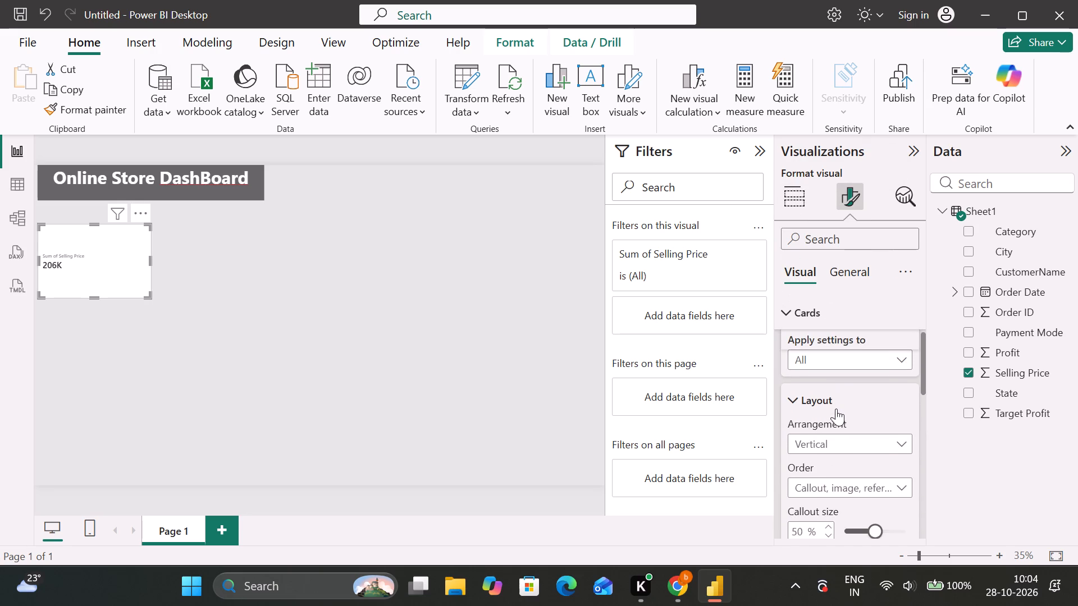
{"action": "scroll", "coordinate": [836, 408], "scroll_direction": "up", "scroll_amount": 1}
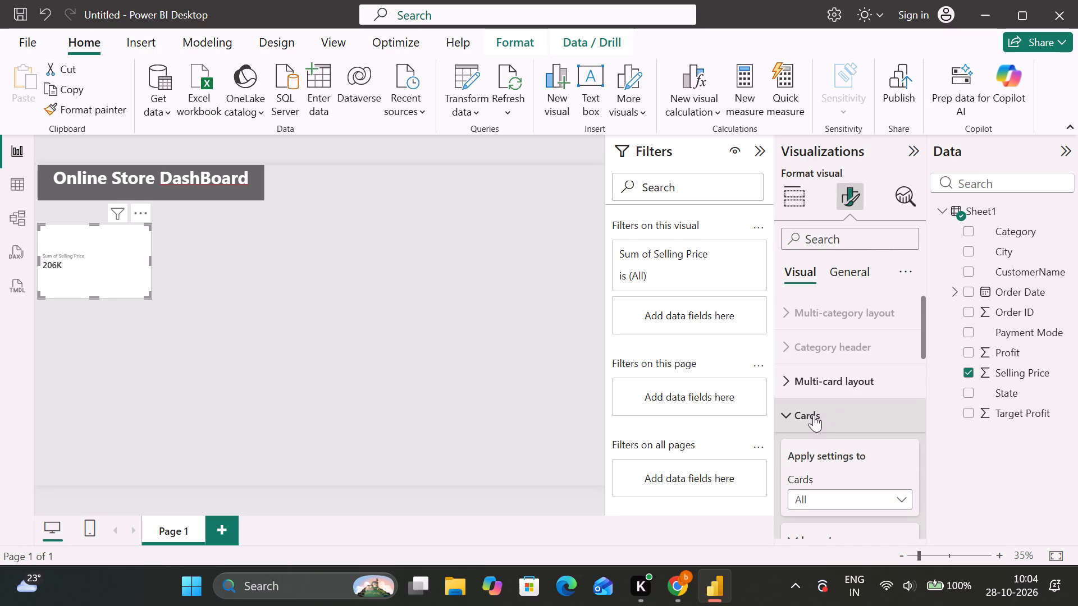
{"action": "left_click", "coordinate": [814, 415]}
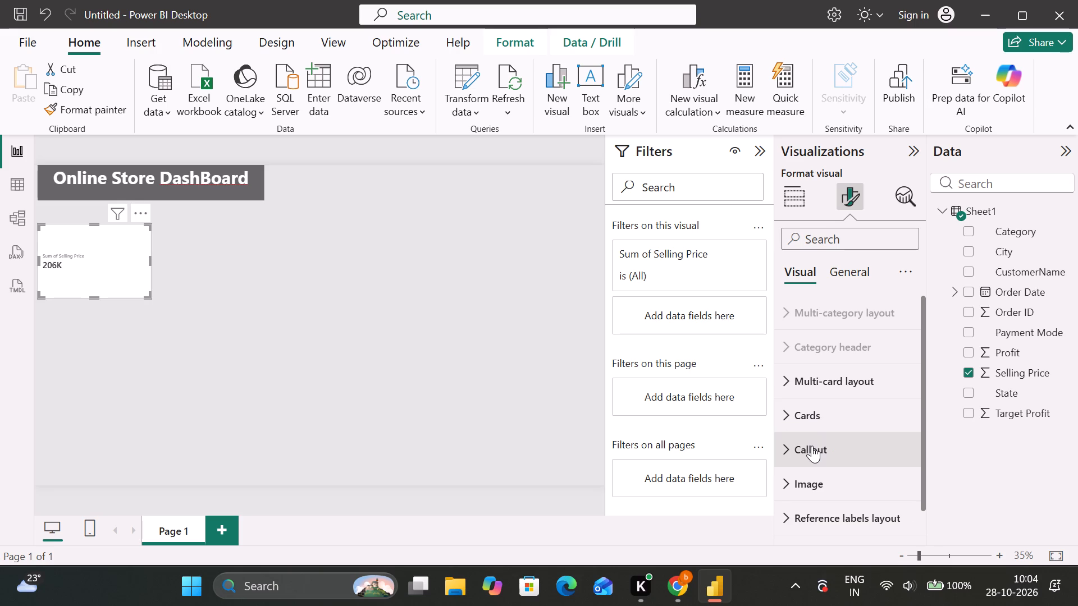
{"action": "scroll", "coordinate": [812, 446], "scroll_direction": "down", "scroll_amount": 3}
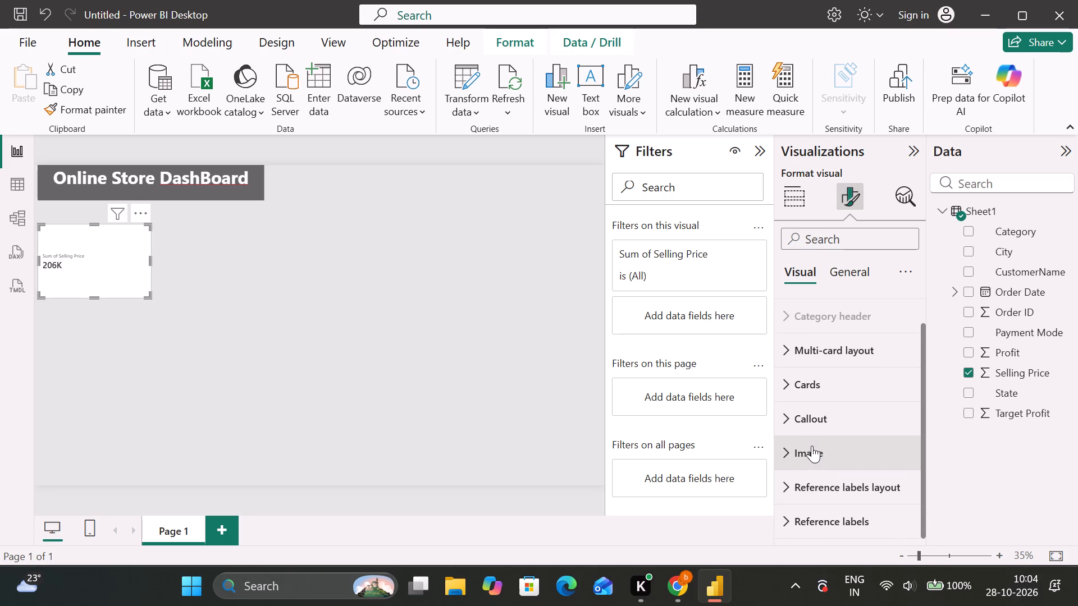
{"action": "left_click", "coordinate": [802, 386]}
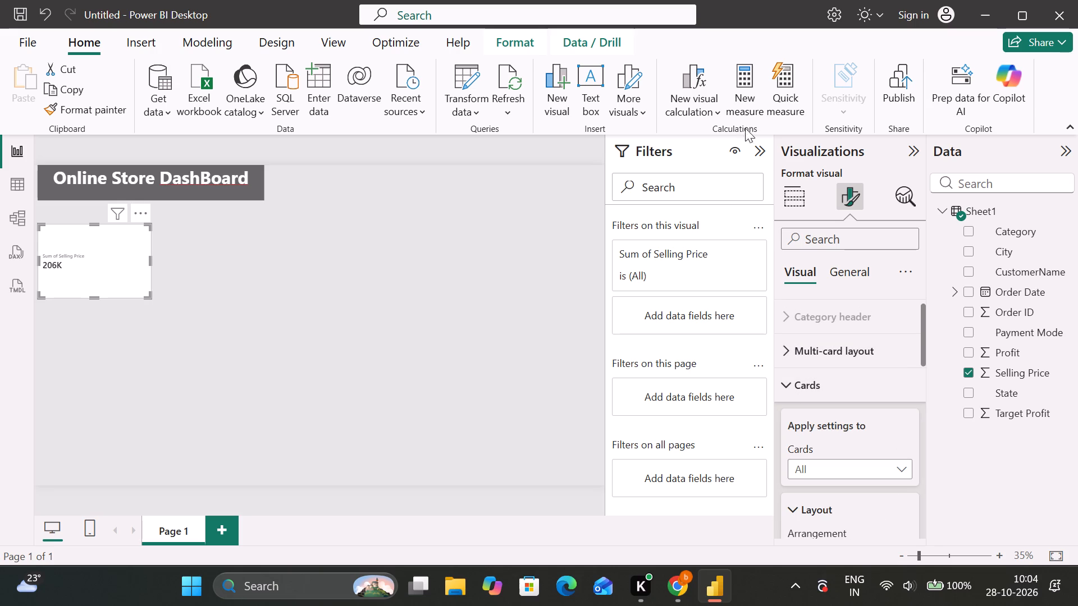
Collapse the Filters pane to give the report canvas more room.
{"action": "left_click", "coordinate": [757, 153]}
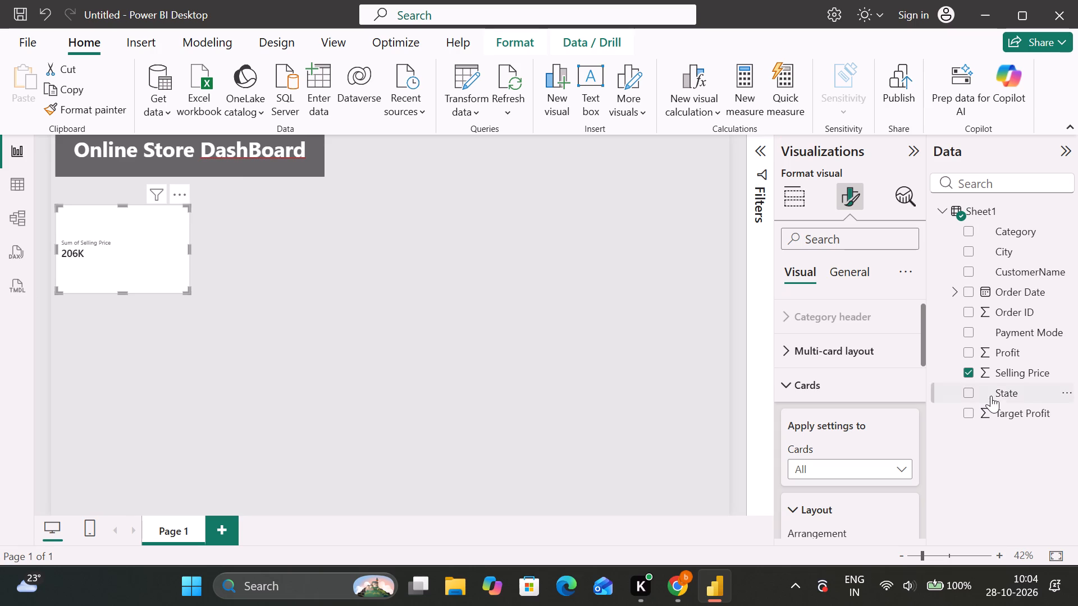
Examine the card's Cards settings, including layout, shape, padding, border, divider, background, accent bar and shadow.
{"action": "scroll", "coordinate": [873, 417], "scroll_direction": "down", "scroll_amount": 2}
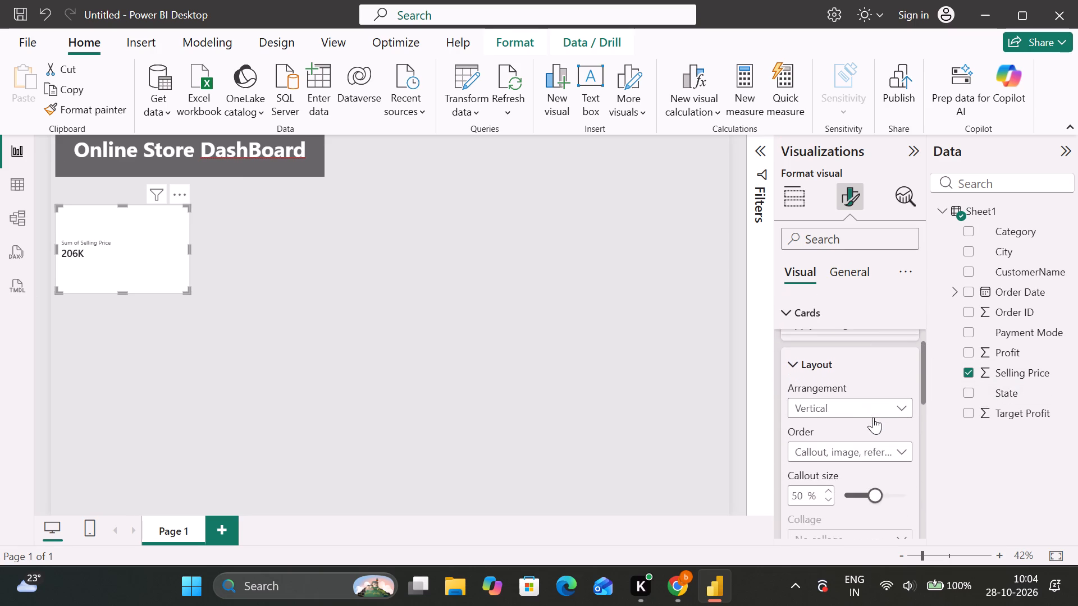
{"action": "scroll", "coordinate": [873, 417], "scroll_direction": "down", "scroll_amount": 2}
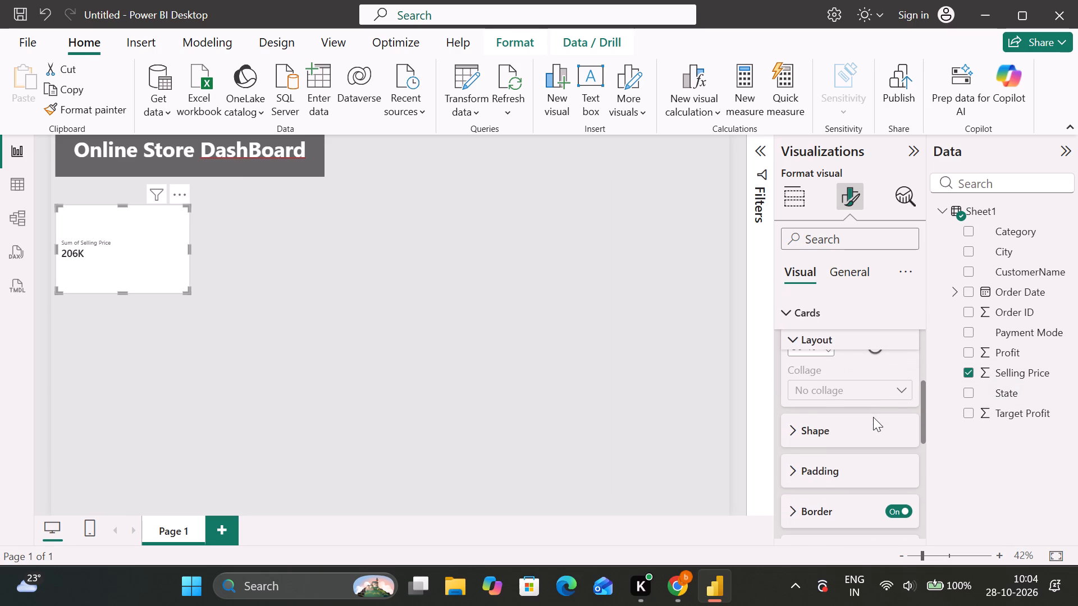
{"action": "scroll", "coordinate": [873, 417], "scroll_direction": "down", "scroll_amount": 1}
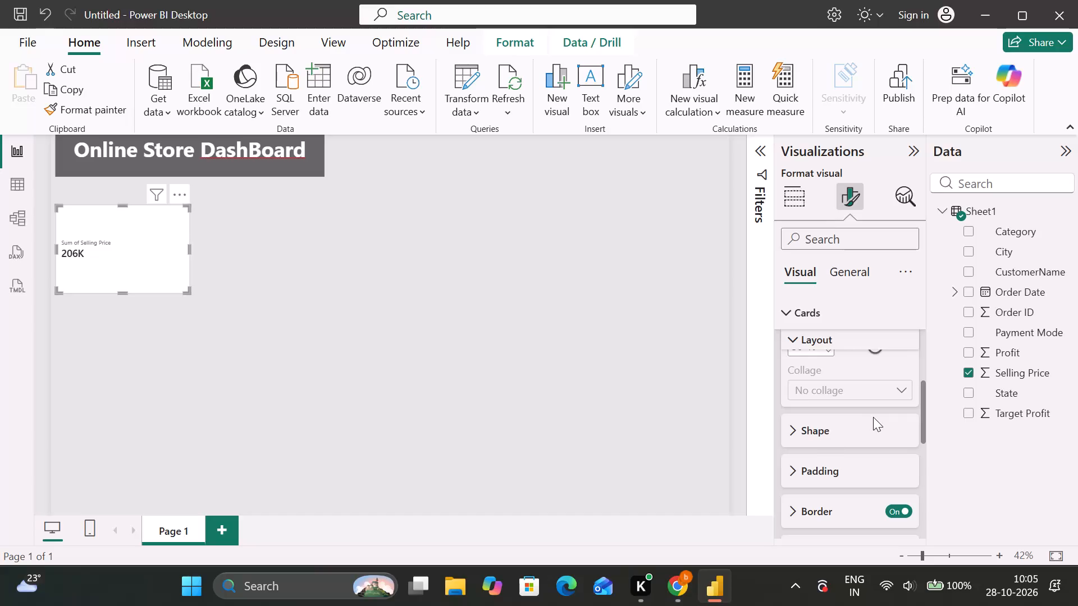
{"action": "scroll", "coordinate": [818, 441], "scroll_direction": "down", "scroll_amount": 1}
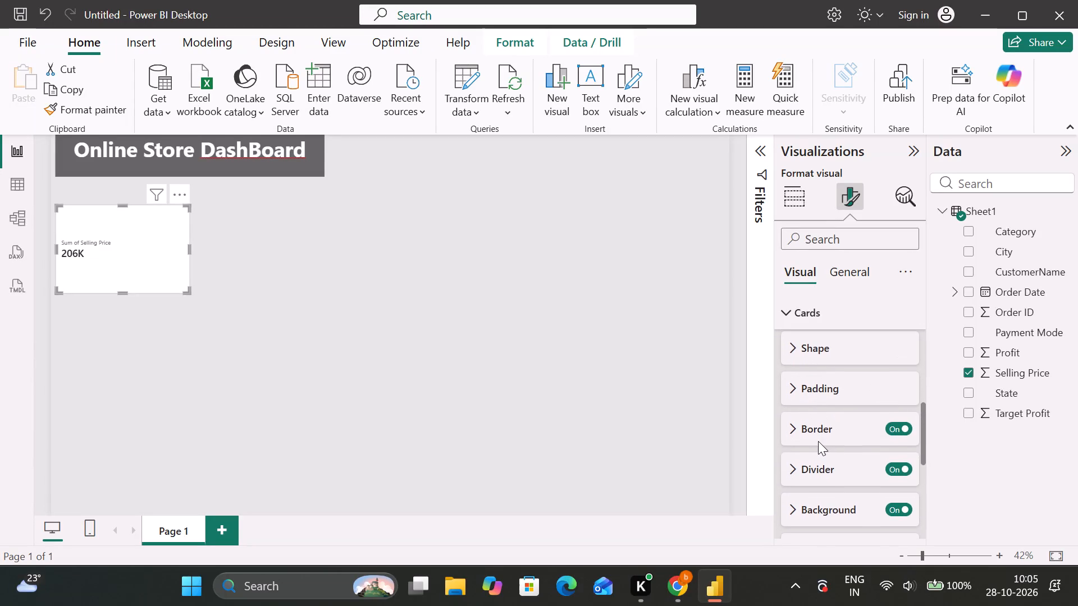
{"action": "scroll", "coordinate": [818, 441], "scroll_direction": "down", "scroll_amount": 2}
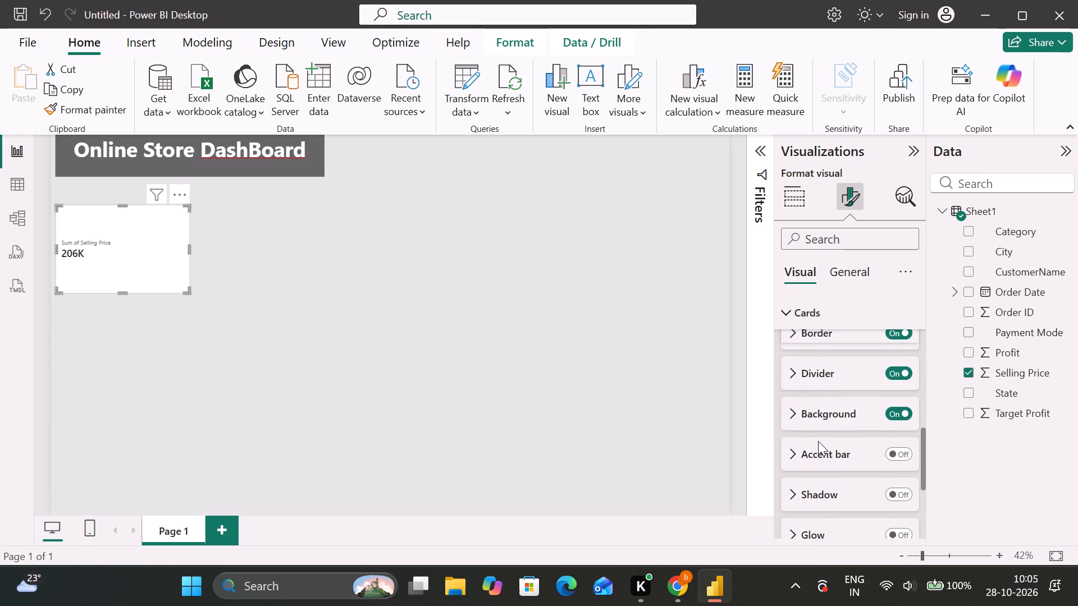
{"action": "scroll", "coordinate": [818, 441], "scroll_direction": "down", "scroll_amount": 1}
{"action": "scroll", "coordinate": [818, 441], "scroll_direction": "up", "scroll_amount": 1}
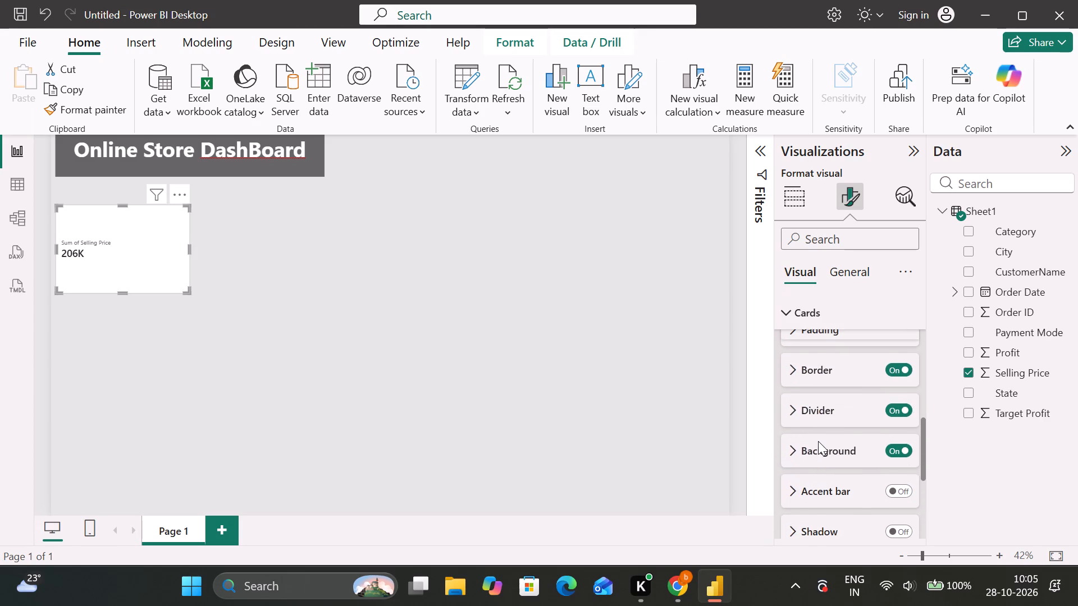
{"action": "scroll", "coordinate": [818, 441], "scroll_direction": "up", "scroll_amount": 2}
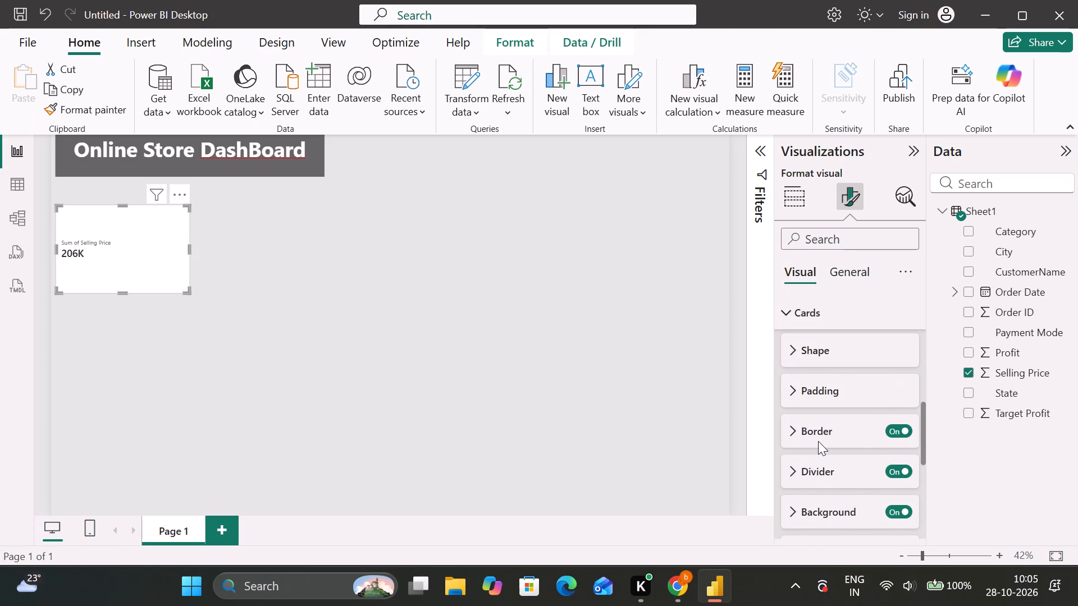
{"action": "scroll", "coordinate": [818, 441], "scroll_direction": "up", "scroll_amount": 3}
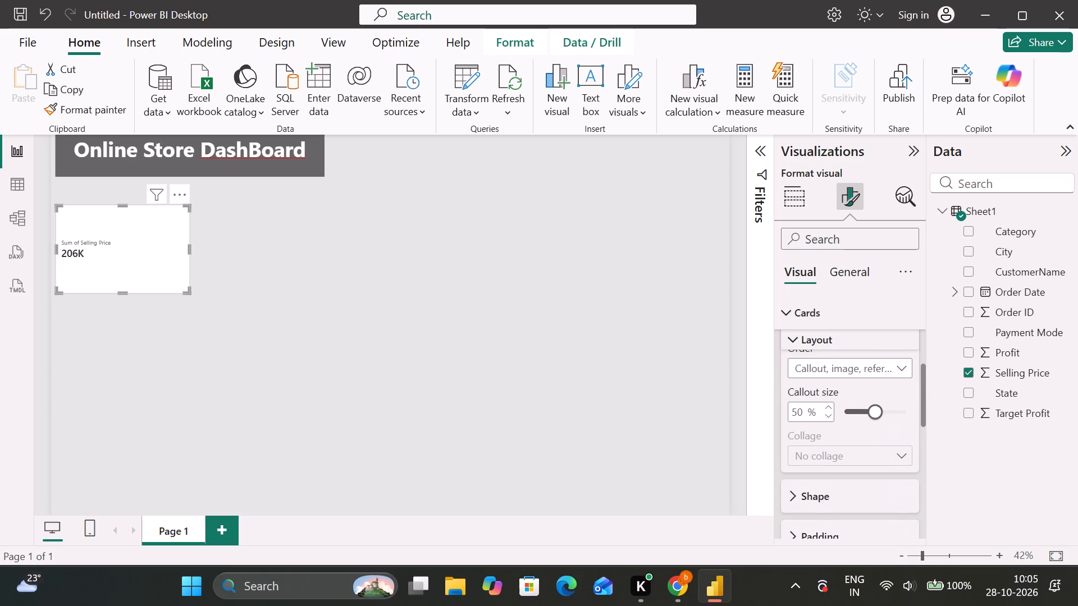
{"action": "scroll", "coordinate": [818, 441], "scroll_direction": "down", "scroll_amount": 1}
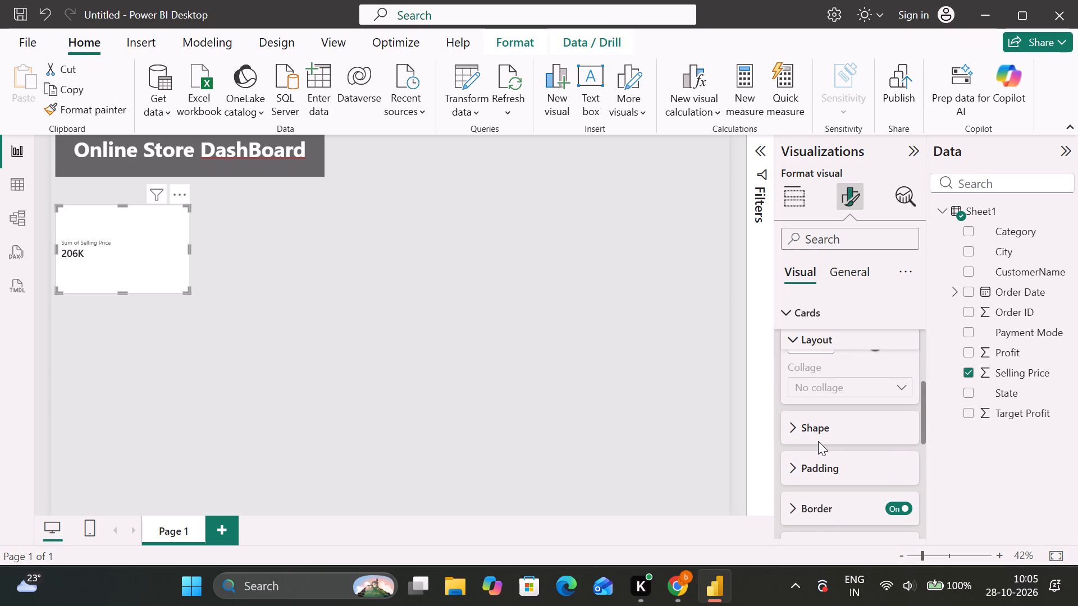
{"action": "scroll", "coordinate": [818, 441], "scroll_direction": "up", "scroll_amount": 1}
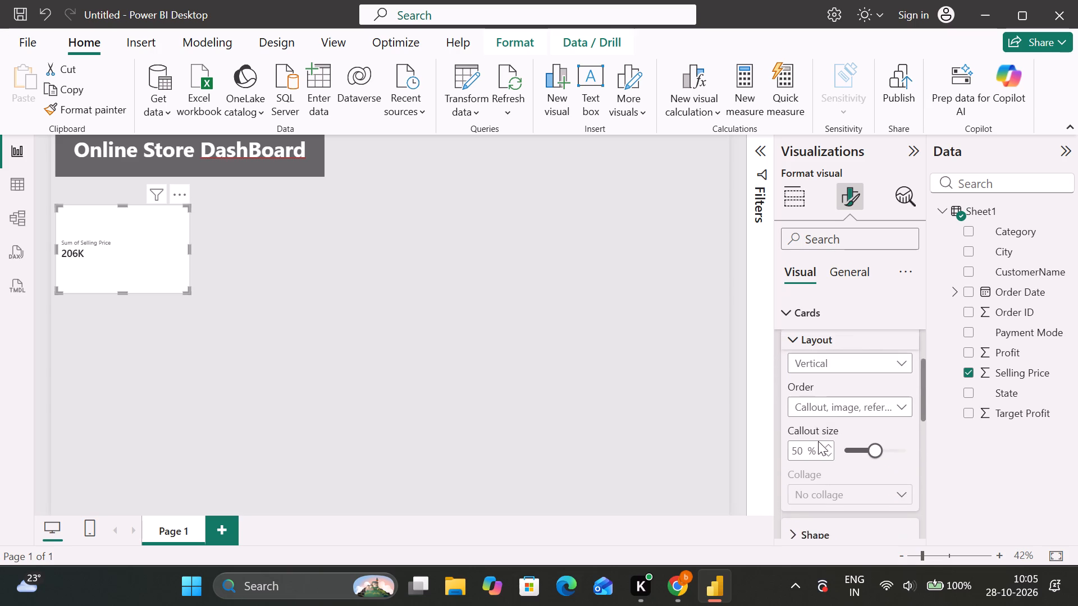
{"action": "scroll", "coordinate": [818, 441], "scroll_direction": "up", "scroll_amount": 1}
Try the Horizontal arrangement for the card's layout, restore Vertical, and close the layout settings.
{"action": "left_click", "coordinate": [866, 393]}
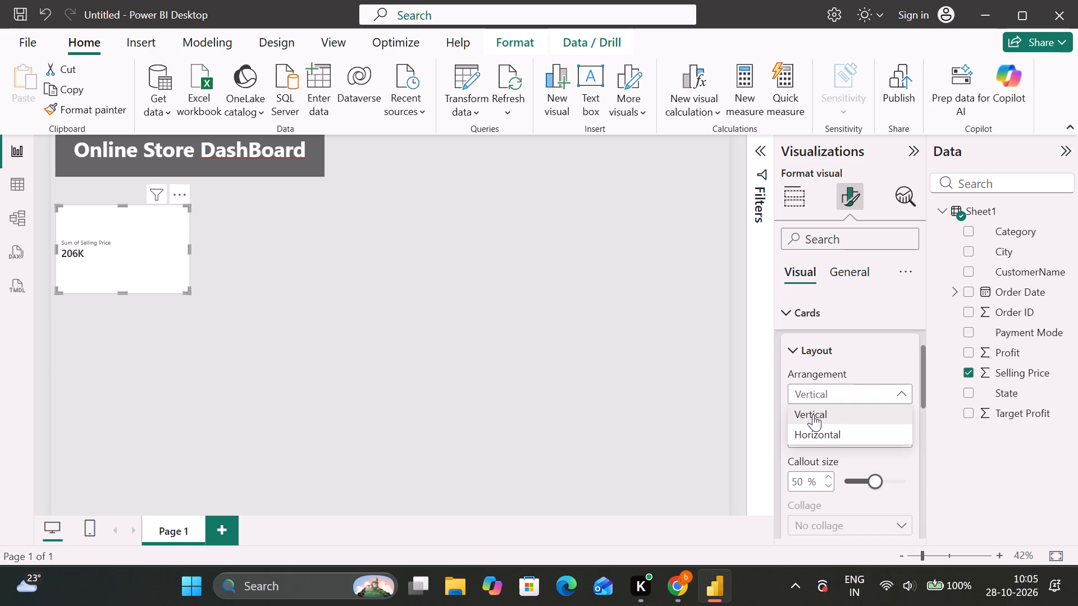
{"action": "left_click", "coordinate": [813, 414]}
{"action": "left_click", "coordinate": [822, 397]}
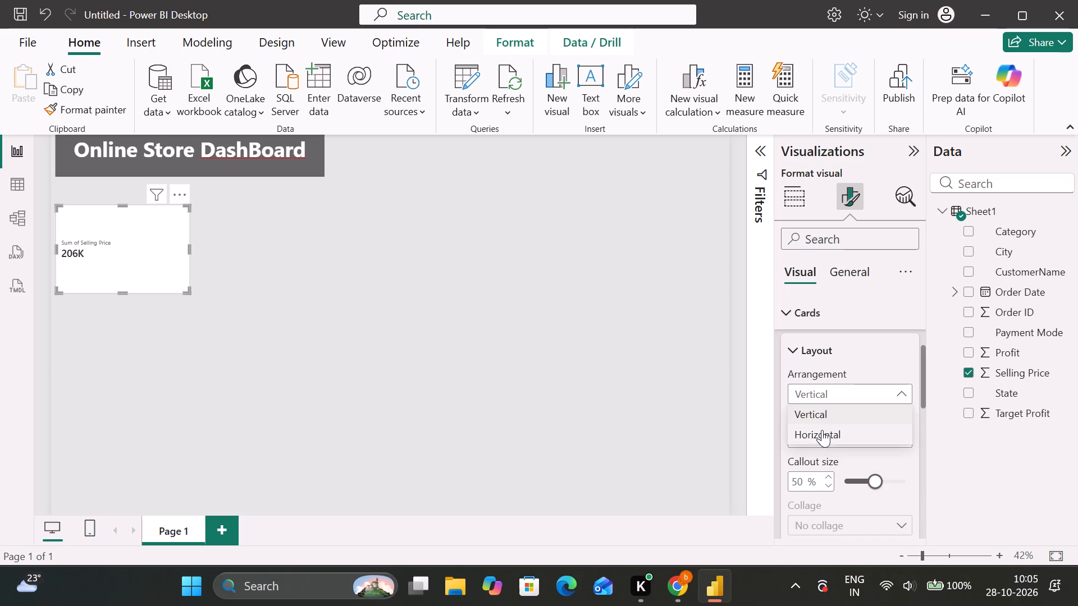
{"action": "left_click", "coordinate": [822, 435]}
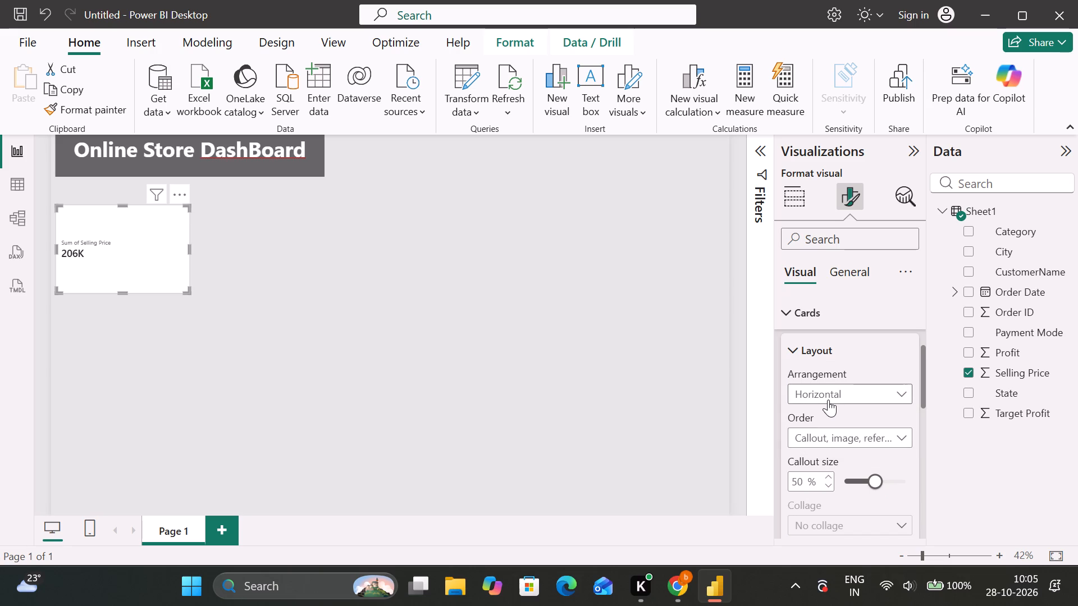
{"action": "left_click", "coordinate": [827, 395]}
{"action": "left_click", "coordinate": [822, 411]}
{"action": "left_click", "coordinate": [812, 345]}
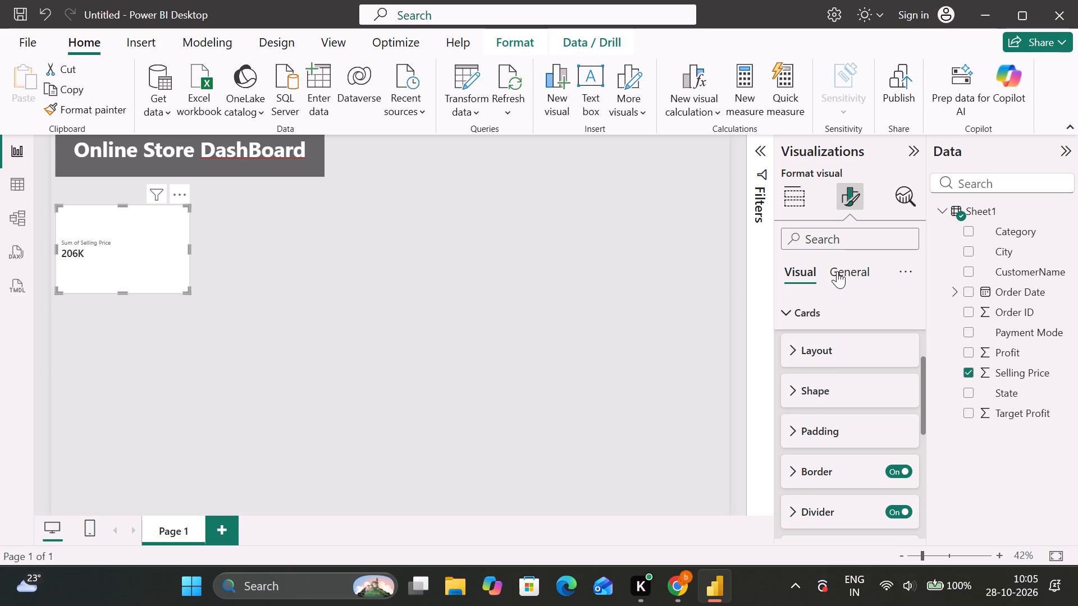
Keep the card's shape as Rounded rectangle (px) and set its corner radius to 10 px.
{"action": "left_click", "coordinate": [801, 396]}
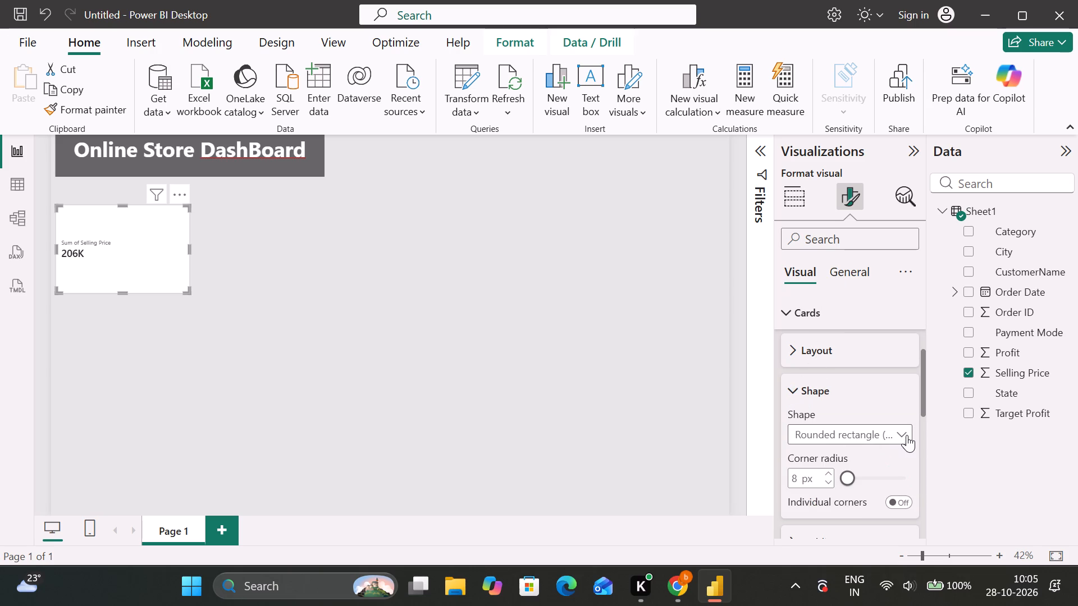
{"action": "left_click", "coordinate": [907, 435]}
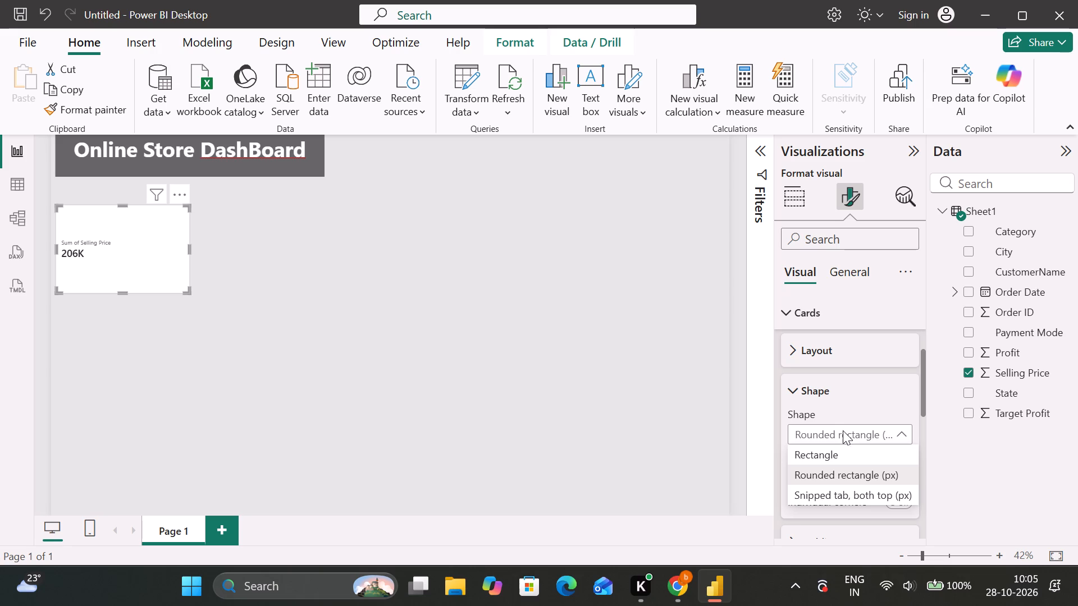
{"action": "left_click", "coordinate": [848, 473]}
{"action": "left_click_drag", "start_coordinate": [847, 478], "coordinate": [860, 478]}
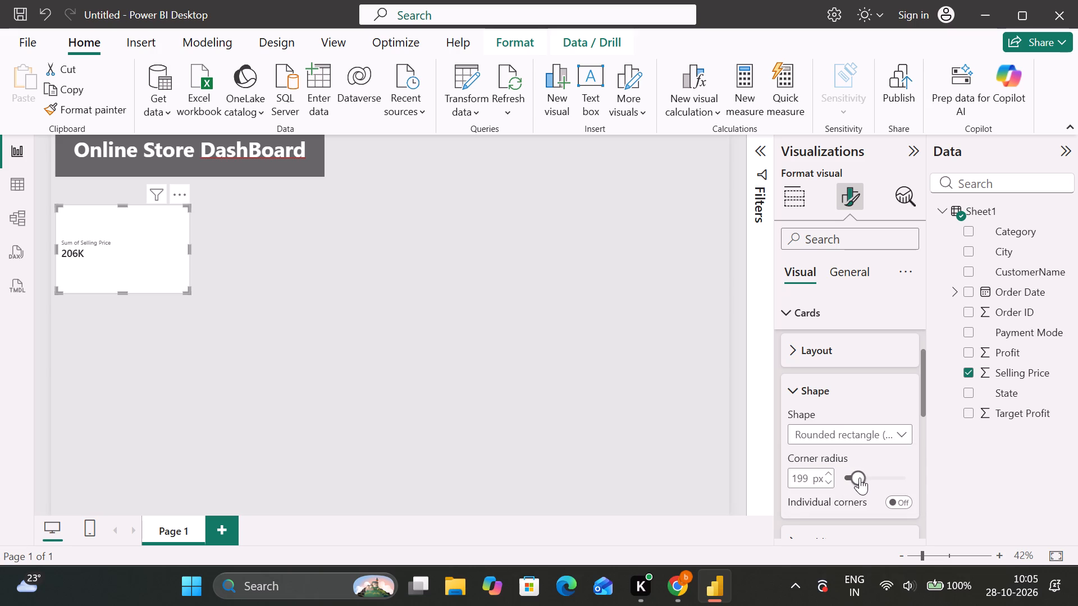
{"action": "left_click_drag", "start_coordinate": [860, 478], "coordinate": [852, 480]}
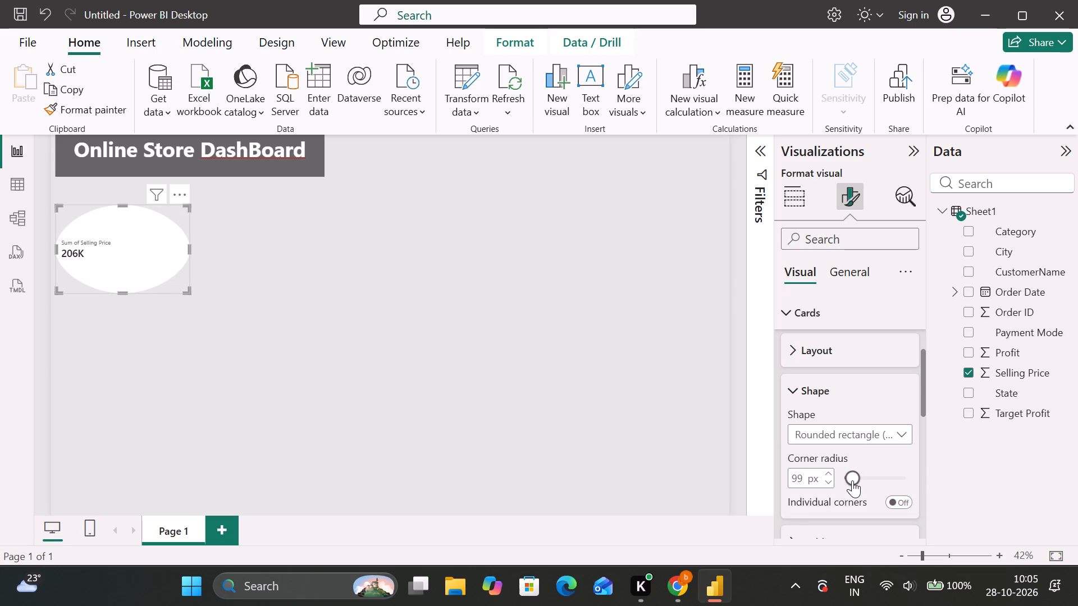
{"action": "left_click_drag", "start_coordinate": [852, 480], "coordinate": [852, 483]}
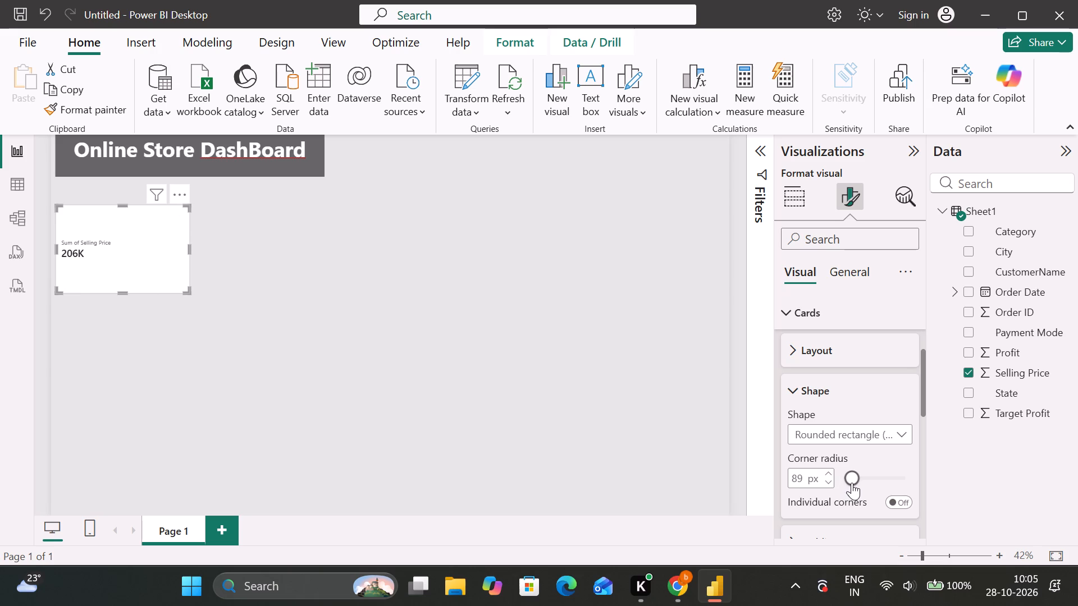
{"action": "left_click_drag", "start_coordinate": [852, 483], "coordinate": [846, 483]}
{"action": "triple_click", "coordinate": [832, 474]}
{"action": "triple_click", "coordinate": [832, 474]}
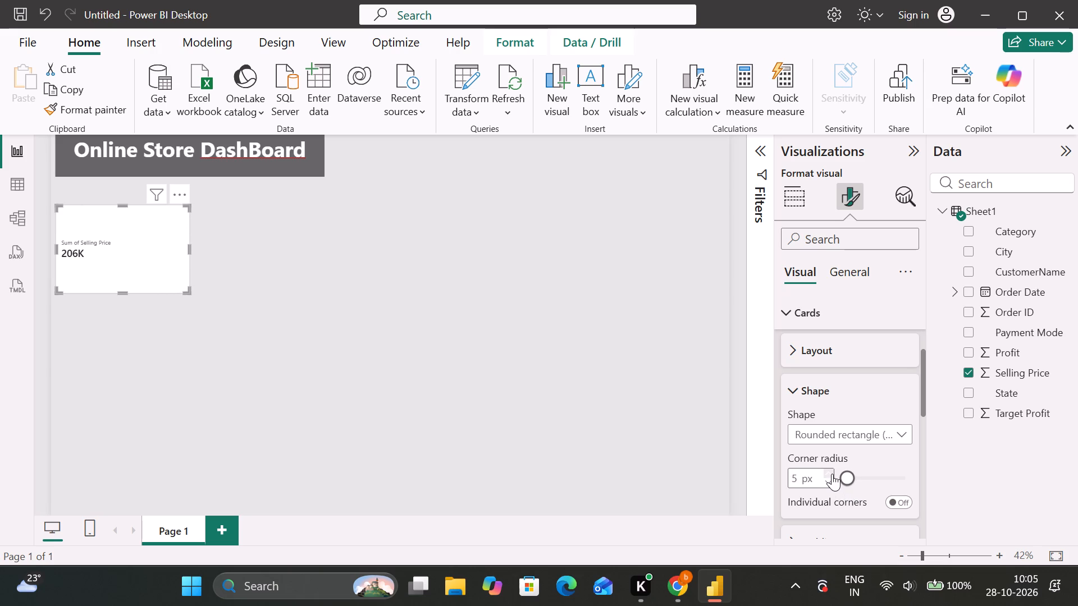
{"action": "triple_click", "coordinate": [832, 474]}
{"action": "left_click", "coordinate": [832, 474]}
Turn on the card's title and enter "Total Sales" as its text.
{"action": "left_click", "coordinate": [850, 275]}
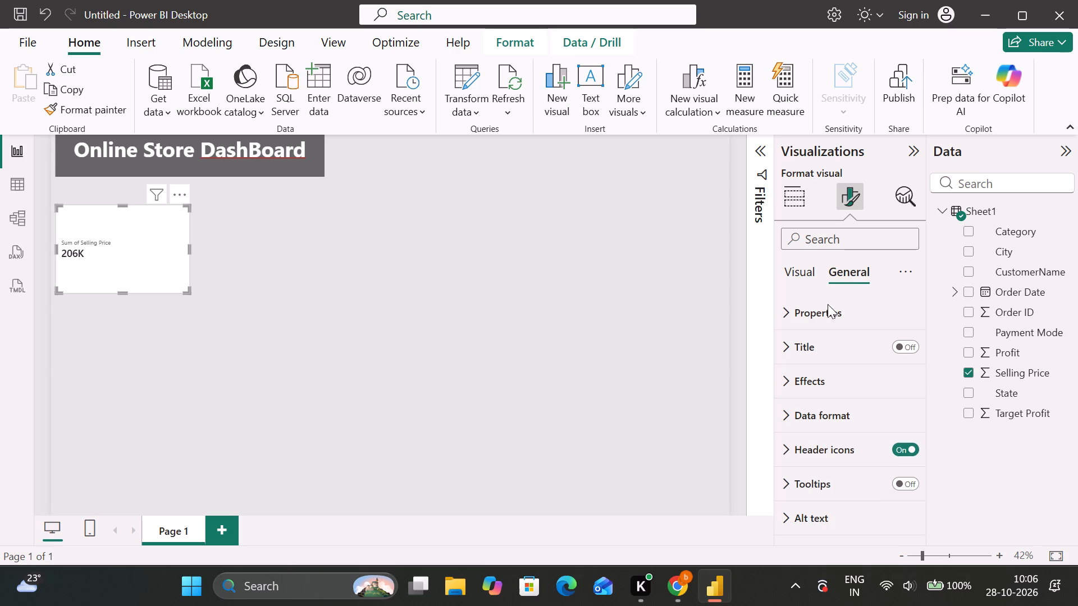
{"action": "left_click", "coordinate": [820, 339]}
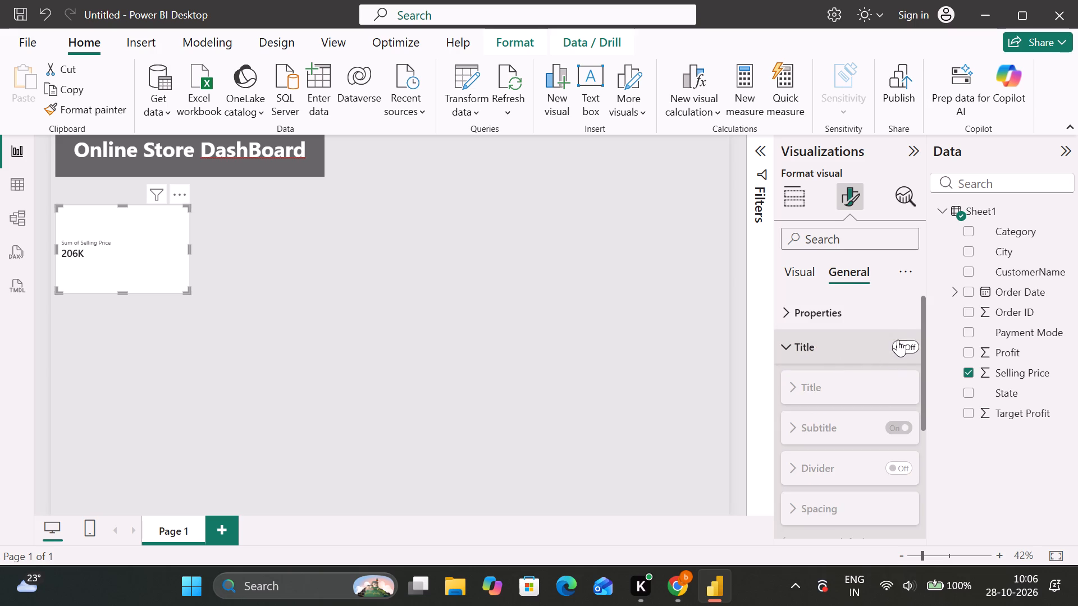
{"action": "left_click", "coordinate": [898, 350]}
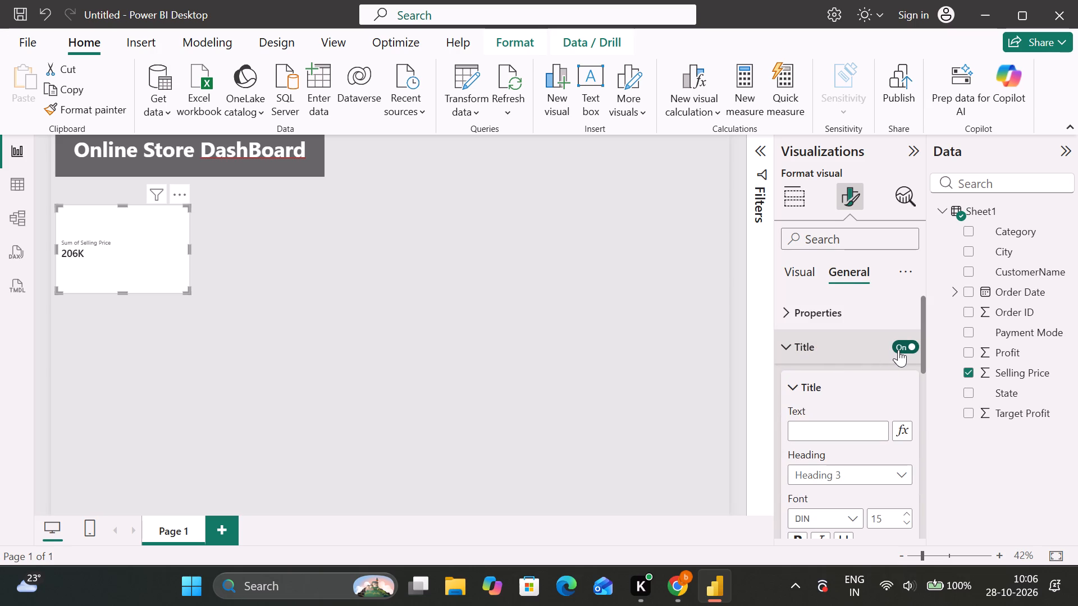
{"action": "left_click", "coordinate": [838, 426]}
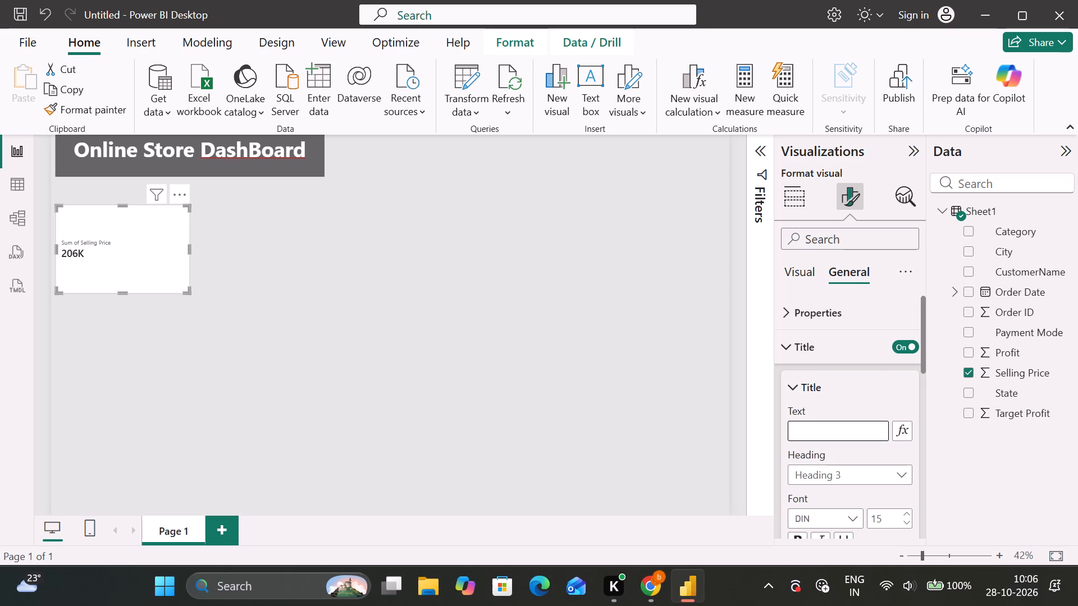
{"action": "type", "text": "Ti"}
{"action": "key", "text": "BackSpace"}
{"action": "type", "text": "ota"}
{"action": "type", "text": "l Sales"}
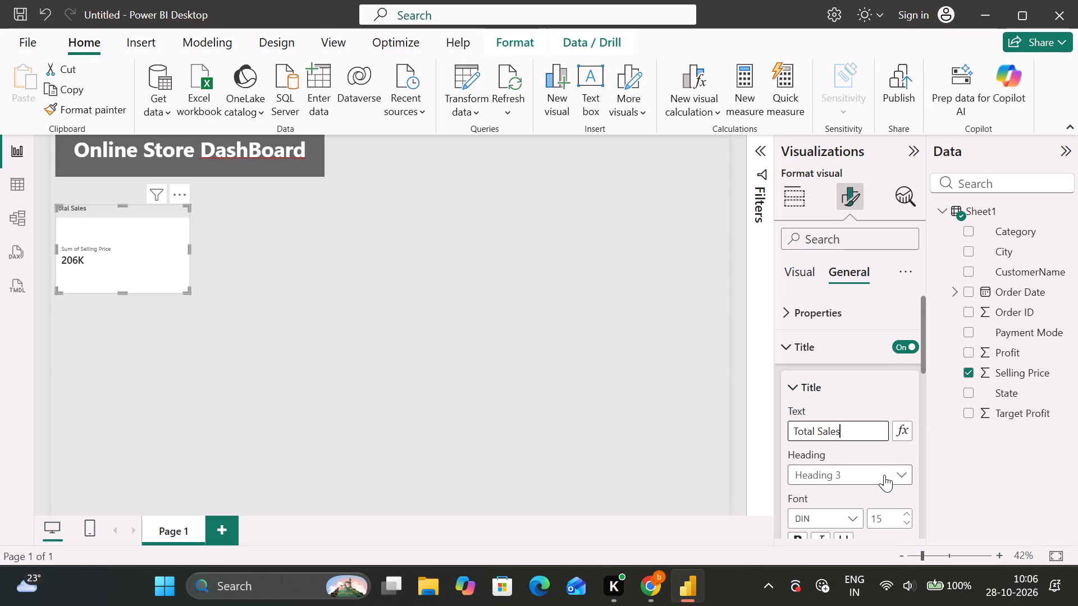
Format the card's Total Sales title in Arial Black, centered, with white text.
{"action": "scroll", "coordinate": [884, 475], "scroll_direction": "down", "scroll_amount": 1}
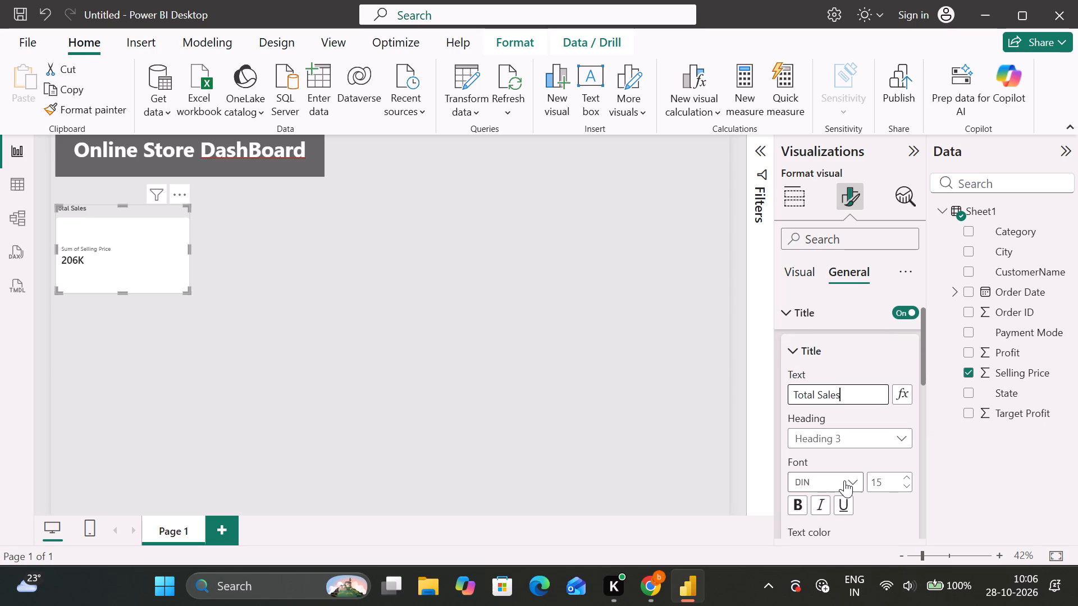
{"action": "left_click", "coordinate": [849, 482]}
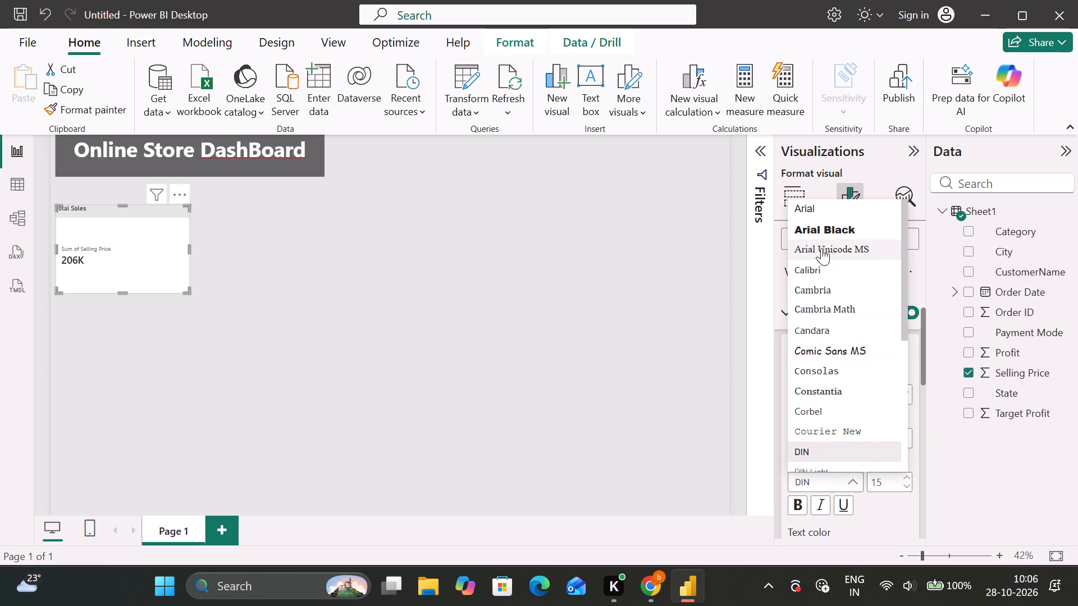
{"action": "left_click", "coordinate": [820, 229]}
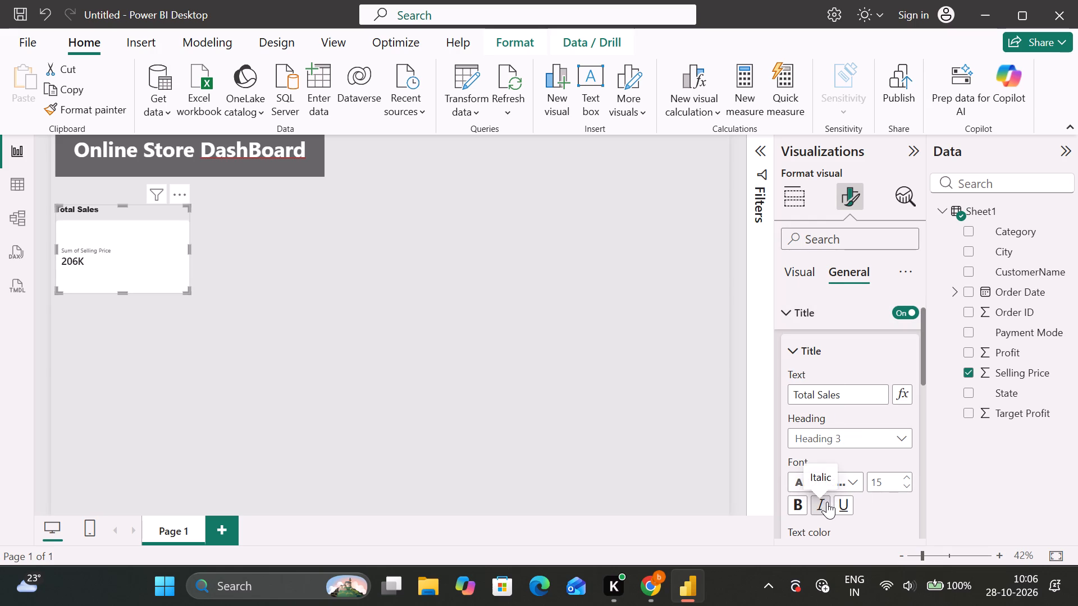
{"action": "scroll", "coordinate": [827, 502], "scroll_direction": "down", "scroll_amount": 2}
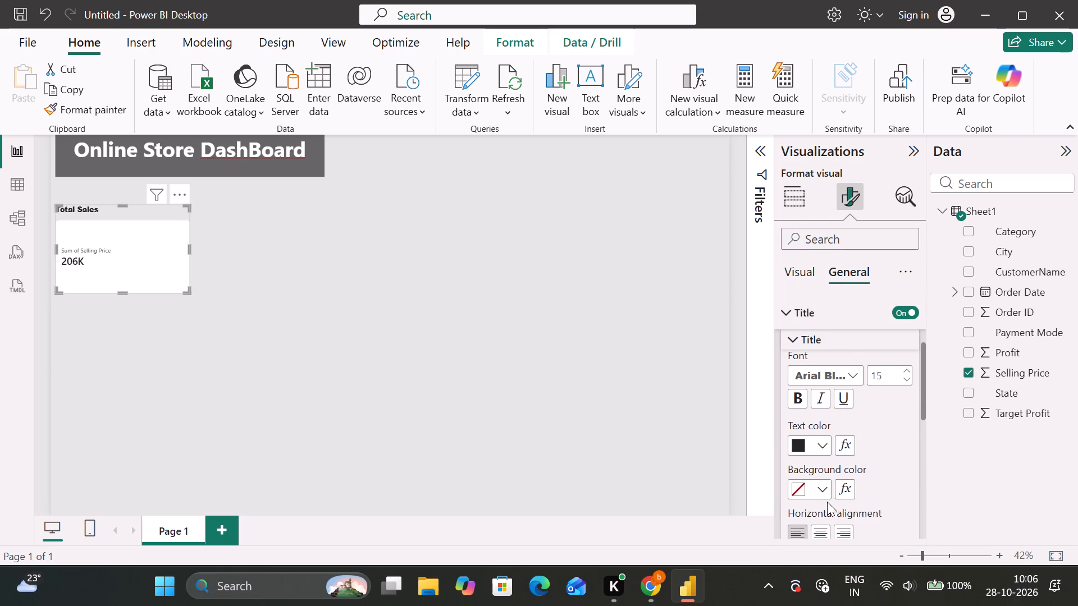
{"action": "scroll", "coordinate": [827, 502], "scroll_direction": "down", "scroll_amount": 1}
{"action": "left_click", "coordinate": [824, 497]}
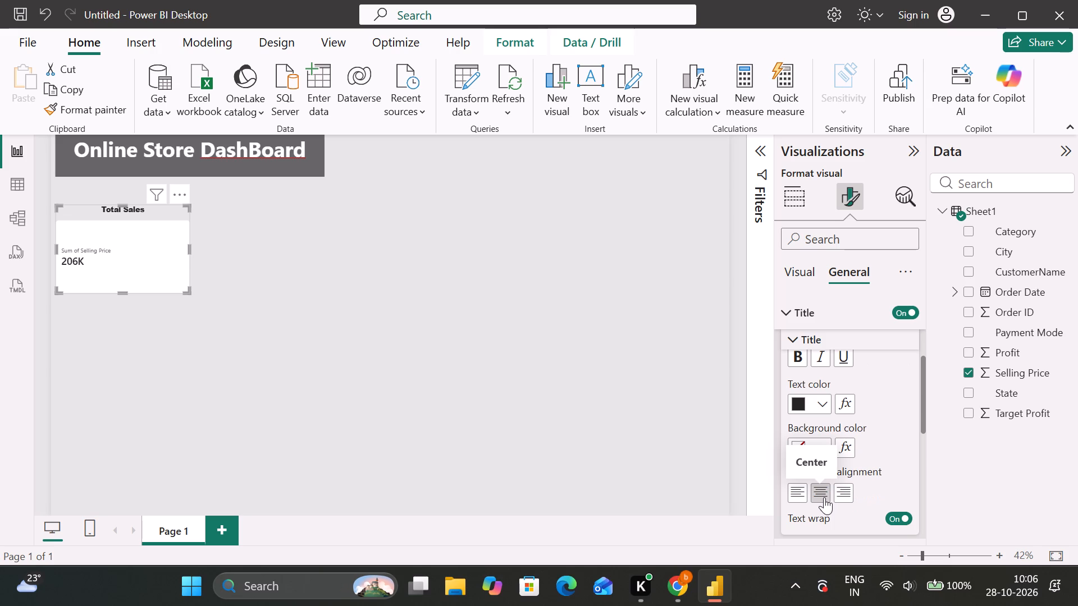
{"action": "left_click", "coordinate": [823, 408]}
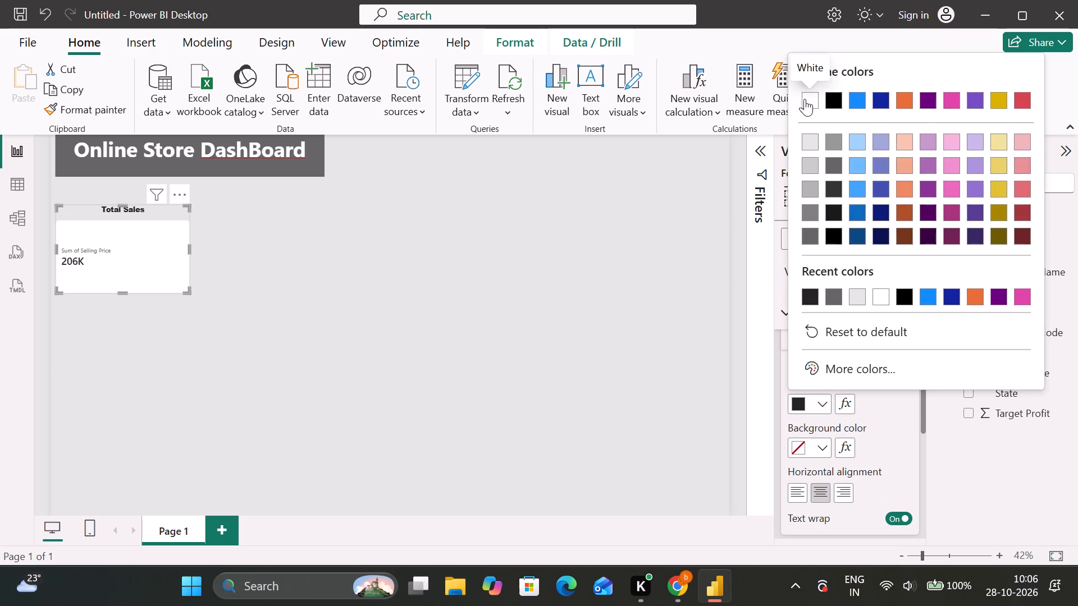
{"action": "left_click", "coordinate": [812, 100]}
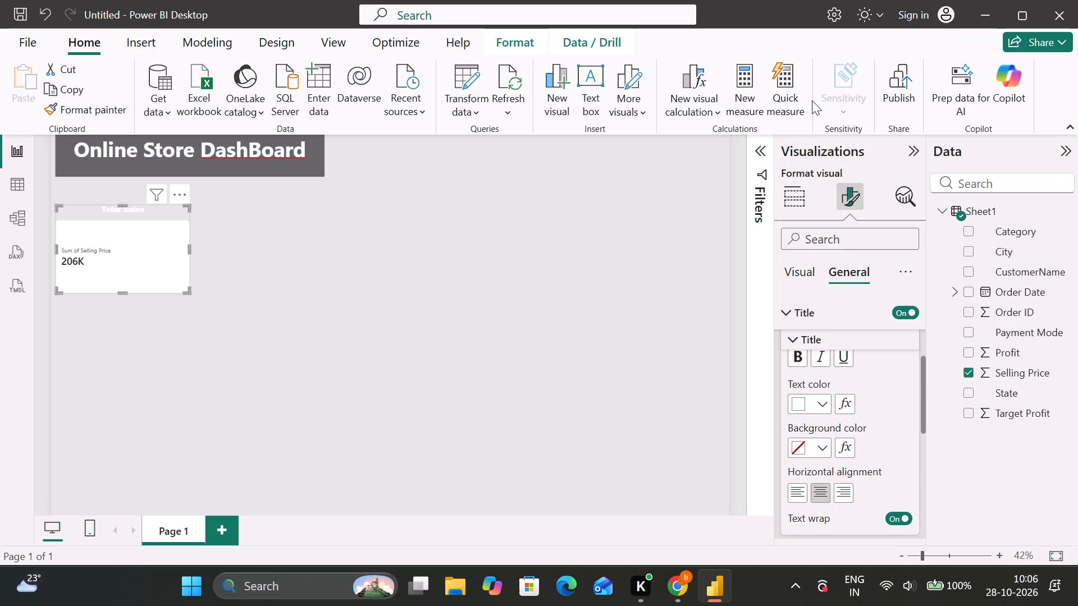
Turn on the card's background effect and color it the lightest gray shade of the black theme color.
{"action": "scroll", "coordinate": [853, 398], "scroll_direction": "down", "scroll_amount": 2}
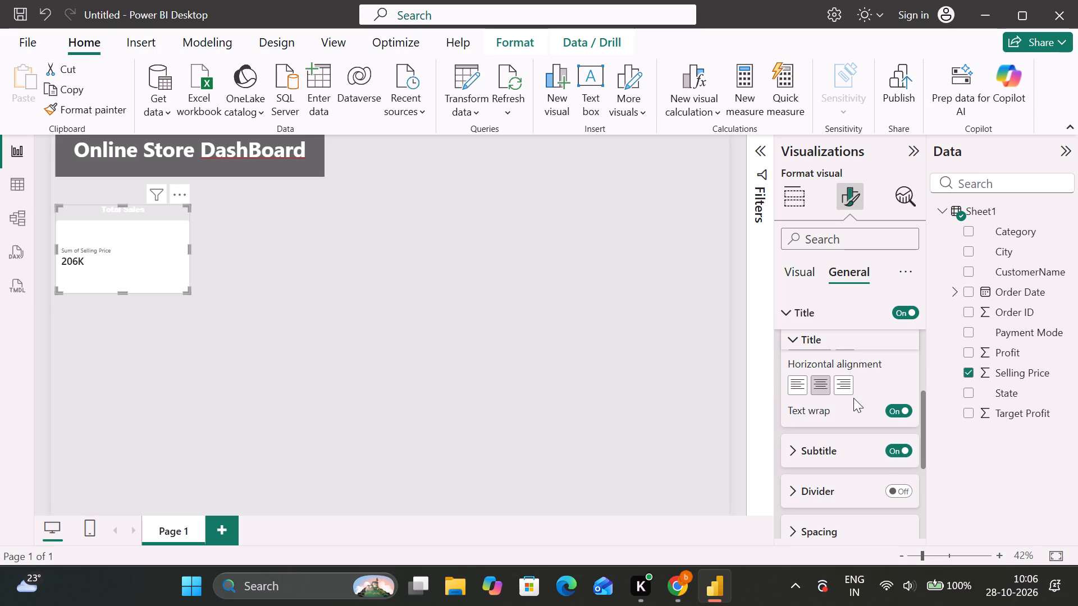
{"action": "scroll", "coordinate": [853, 398], "scroll_direction": "down", "scroll_amount": 3}
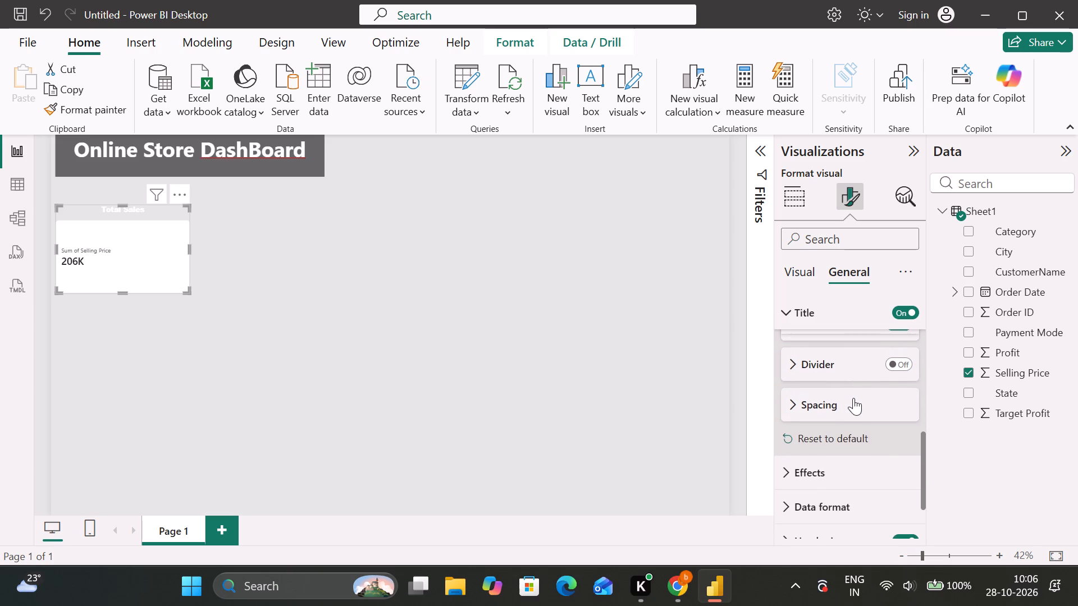
{"action": "scroll", "coordinate": [853, 398], "scroll_direction": "down", "scroll_amount": 1}
{"action": "left_click", "coordinate": [813, 388]}
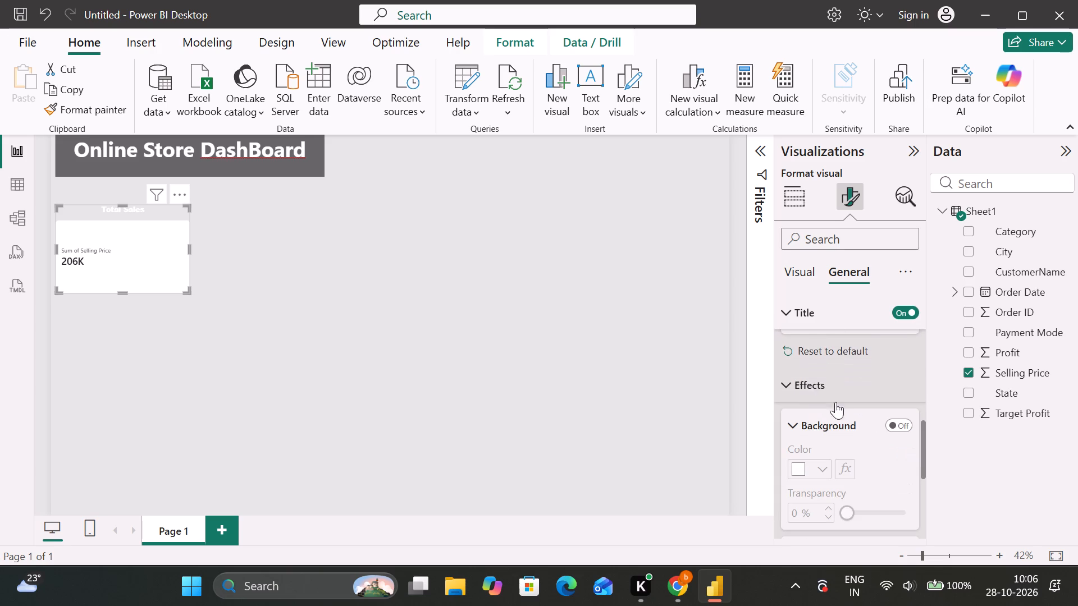
{"action": "left_click", "coordinate": [894, 428]}
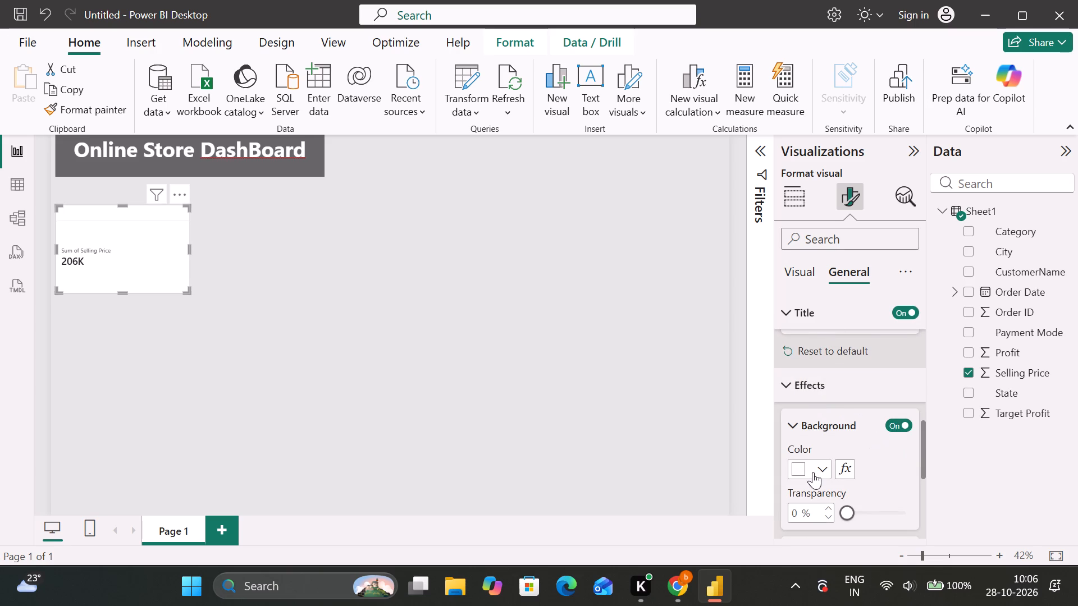
{"action": "left_click", "coordinate": [813, 472]}
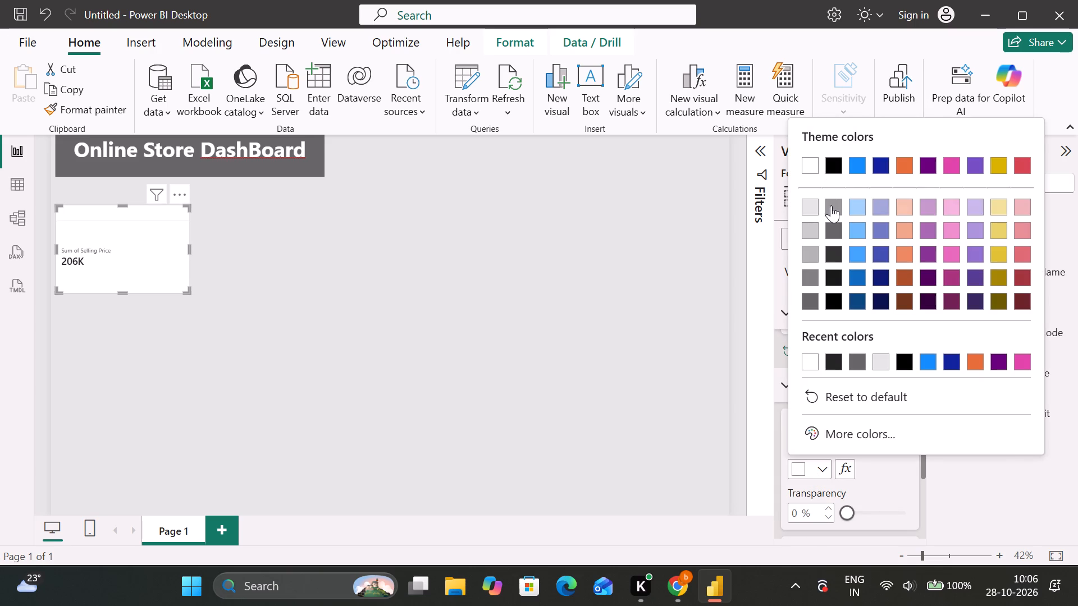
{"action": "left_click", "coordinate": [831, 205]}
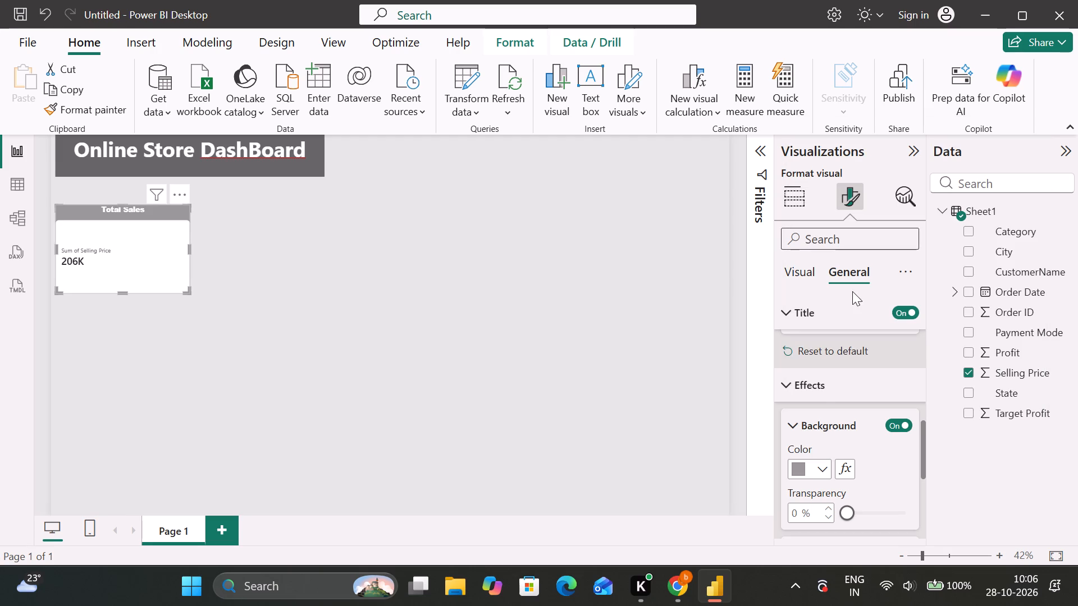
{"action": "left_click", "coordinate": [809, 393]}
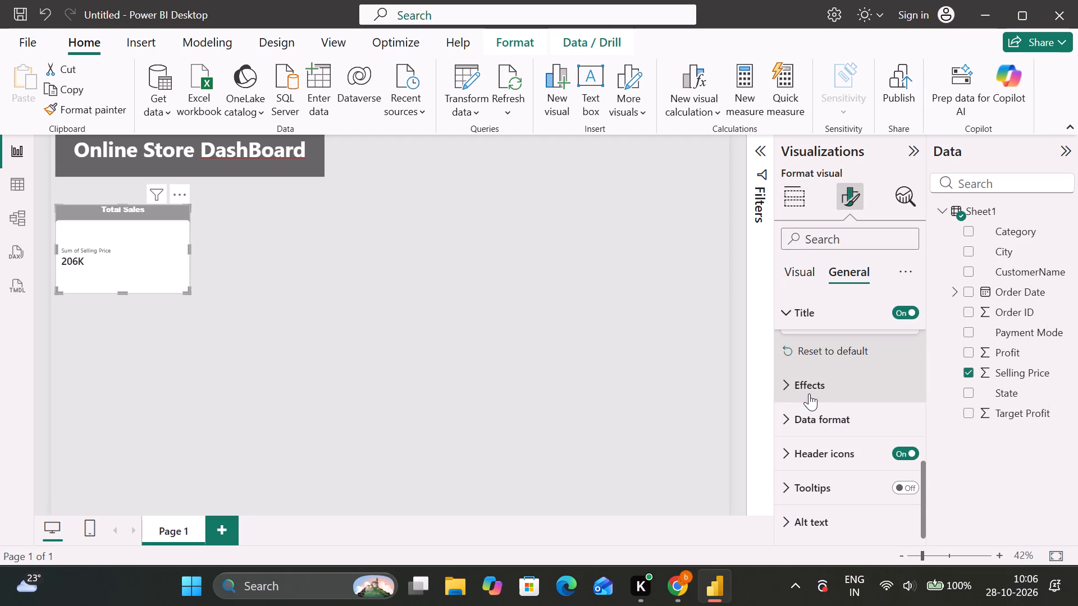
Review the Total Sales card's title, effects and card shape formatting options.
{"action": "scroll", "coordinate": [809, 393], "scroll_direction": "up", "scroll_amount": 3}
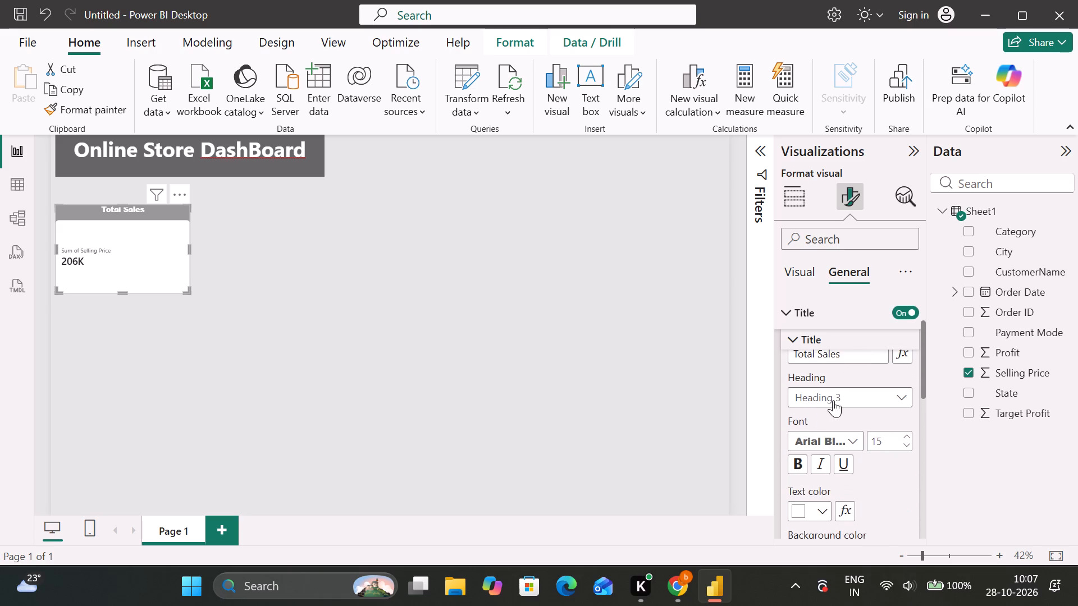
{"action": "scroll", "coordinate": [833, 400], "scroll_direction": "down", "scroll_amount": 3}
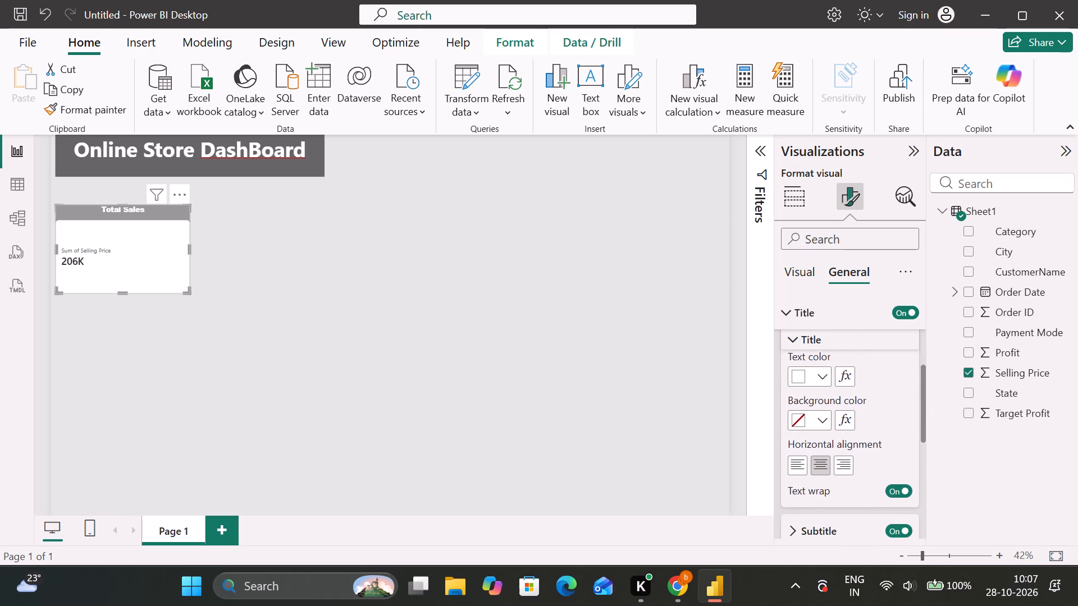
{"action": "scroll", "coordinate": [833, 400], "scroll_direction": "down", "scroll_amount": 1}
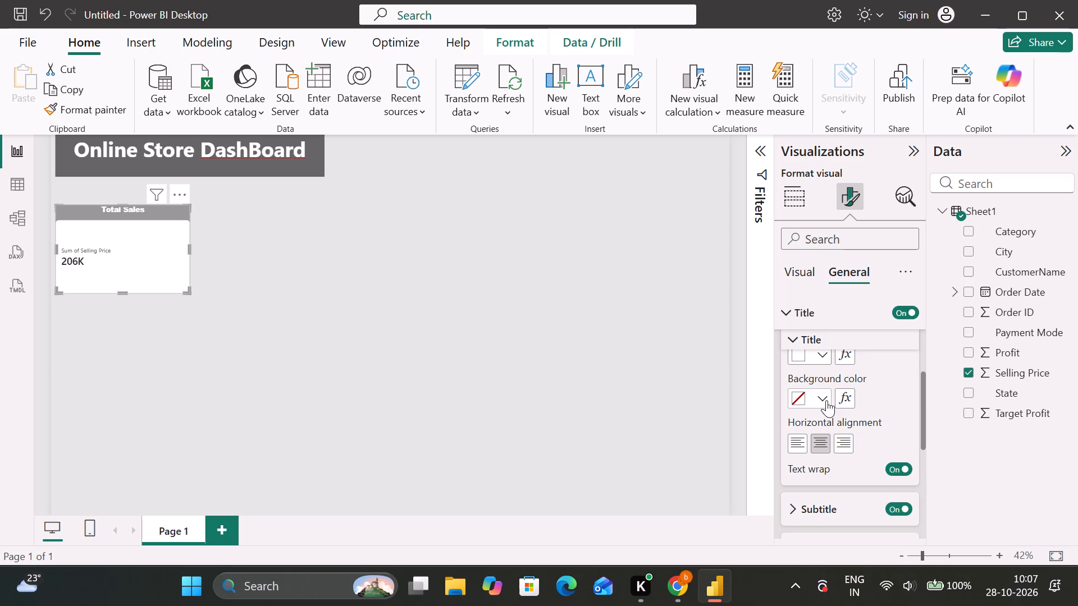
{"action": "scroll", "coordinate": [826, 400], "scroll_direction": "down", "scroll_amount": 1}
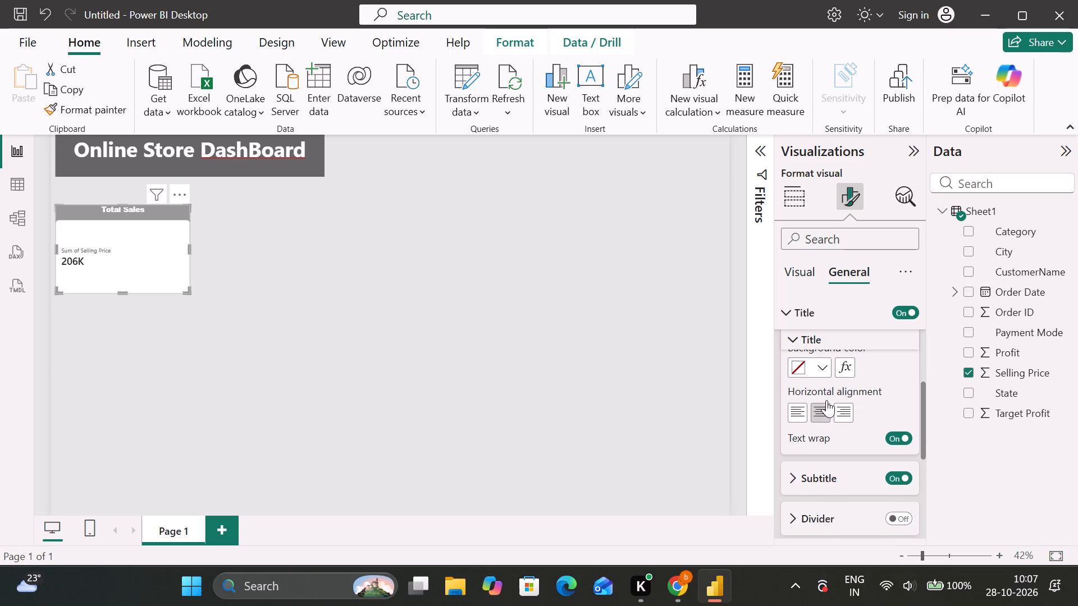
{"action": "scroll", "coordinate": [826, 400], "scroll_direction": "down", "scroll_amount": 2}
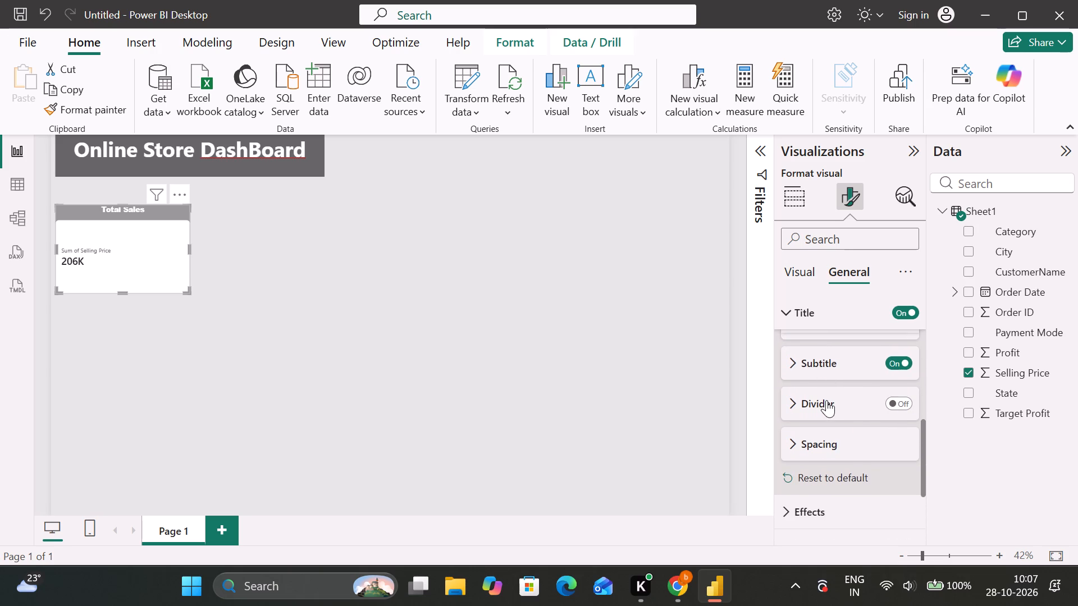
{"action": "scroll", "coordinate": [826, 400], "scroll_direction": "down", "scroll_amount": 3}
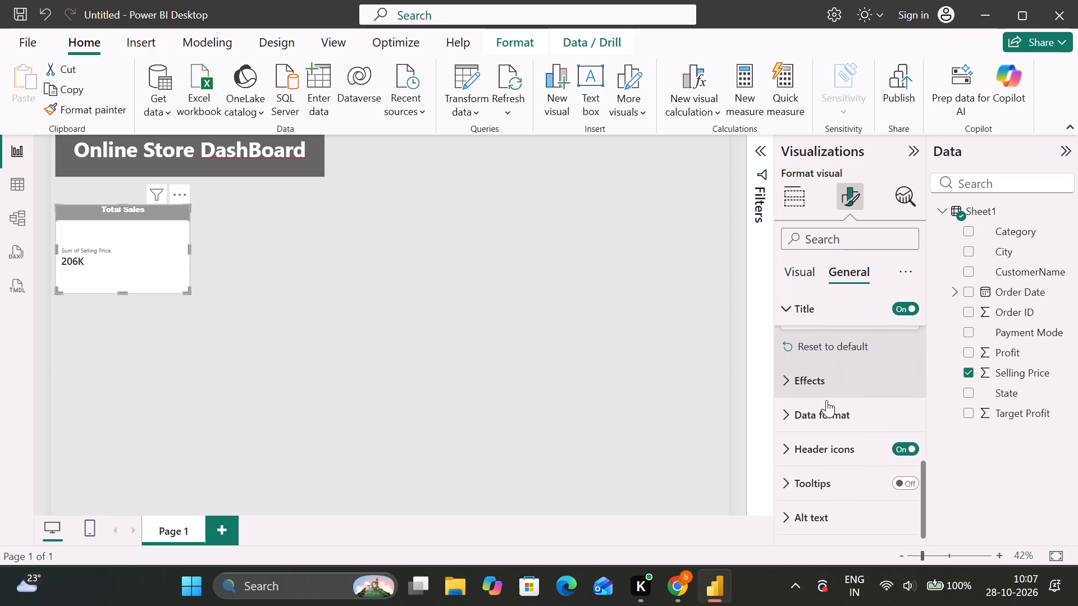
{"action": "left_click", "coordinate": [826, 400]}
{"action": "scroll", "coordinate": [826, 400], "scroll_direction": "down", "scroll_amount": 1}
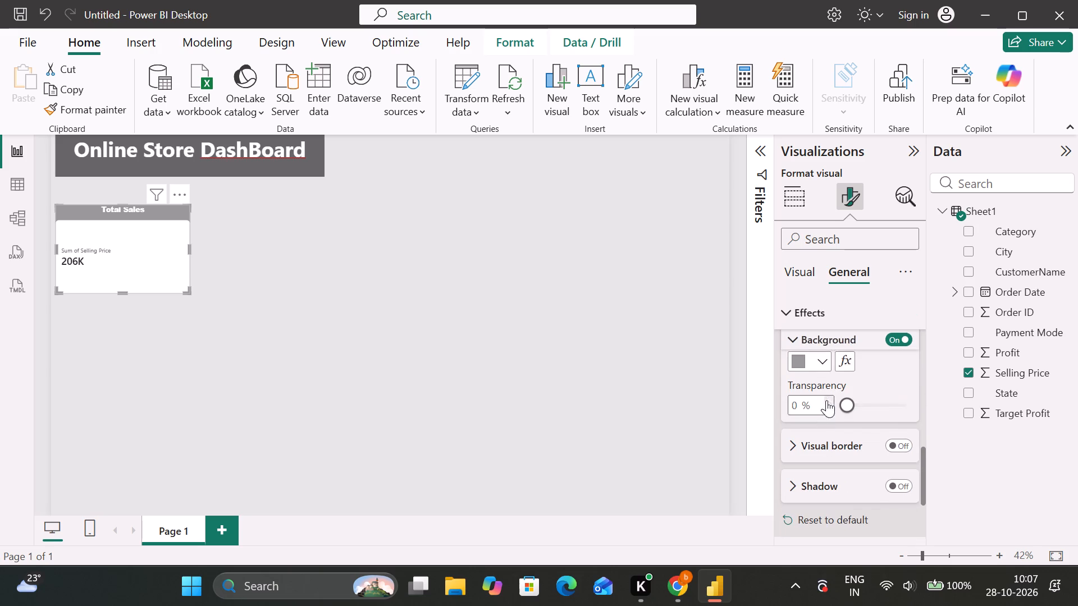
{"action": "scroll", "coordinate": [826, 400], "scroll_direction": "up", "scroll_amount": 3}
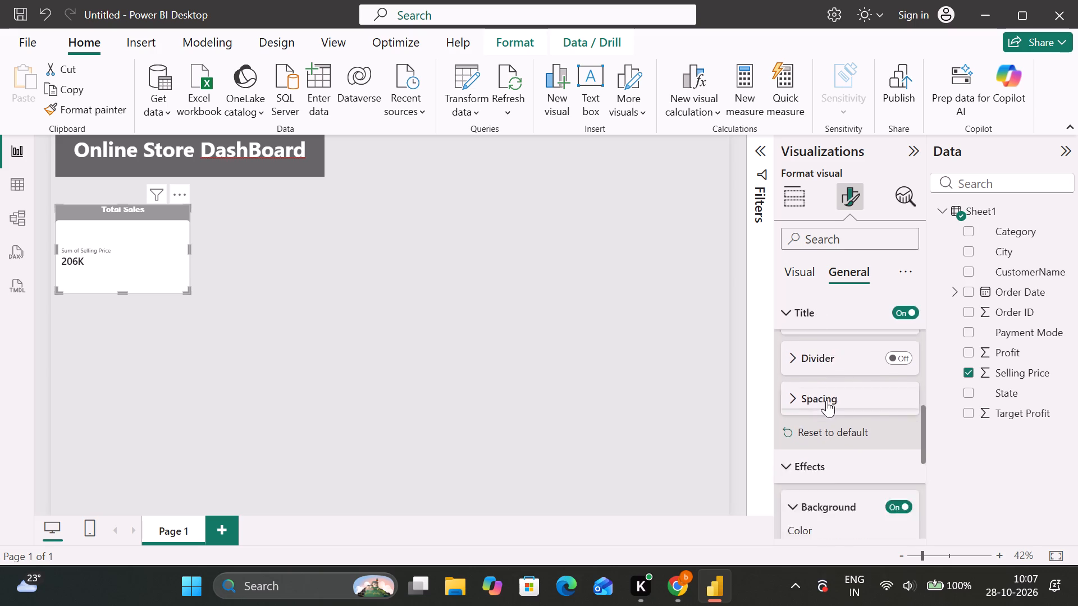
{"action": "left_click", "coordinate": [795, 268]}
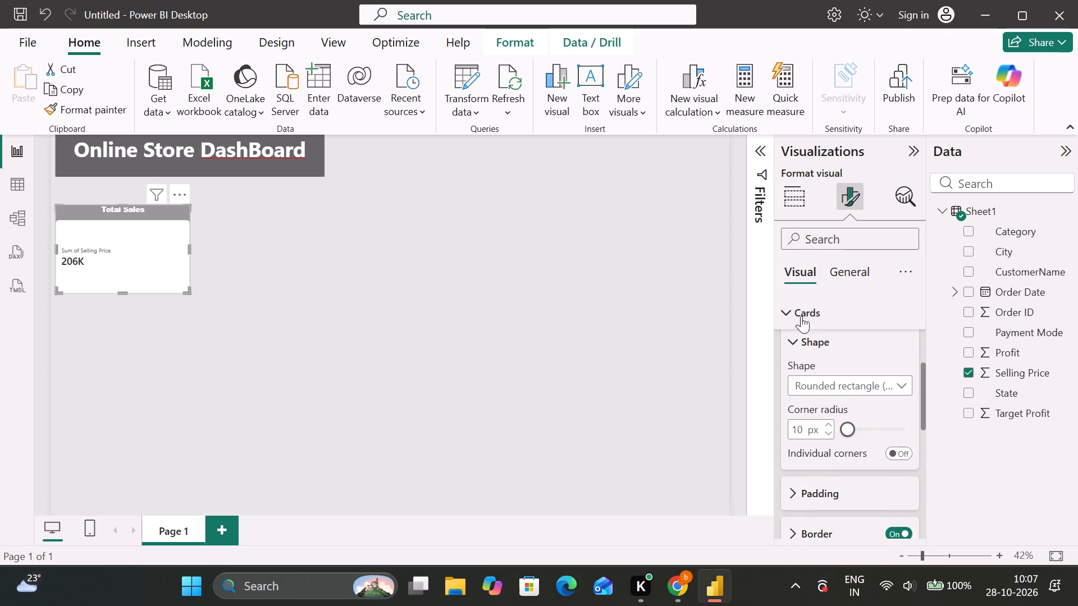
{"action": "scroll", "coordinate": [815, 428], "scroll_direction": "down", "scroll_amount": 1}
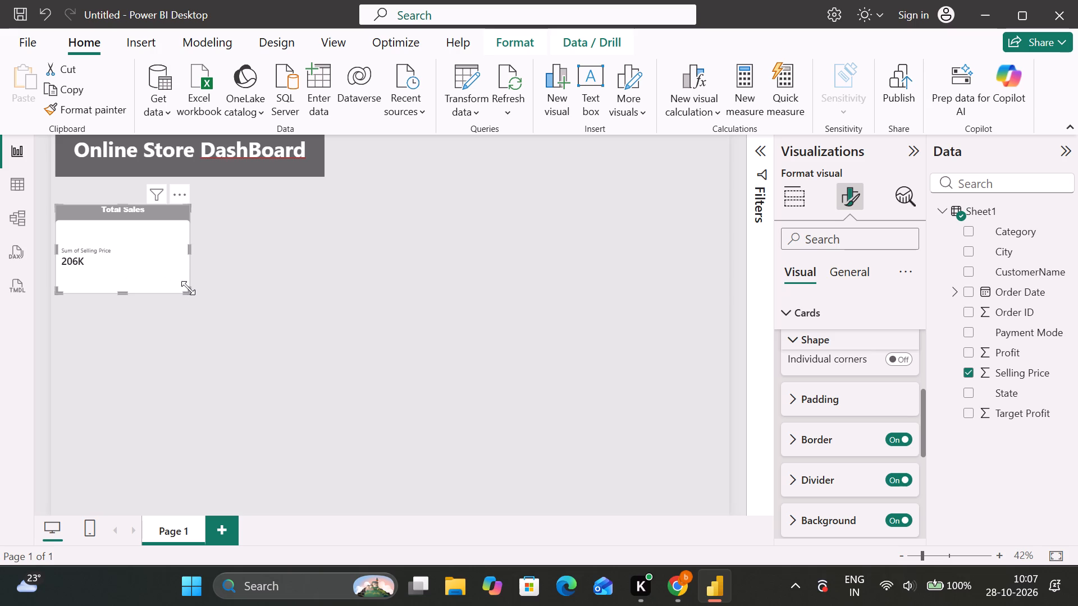
Shrink the Total Sales card to about four-fifths of its width and height, keeping its upper-left corner in place.
{"action": "left_click_drag", "start_coordinate": [188, 288], "coordinate": [166, 266]}
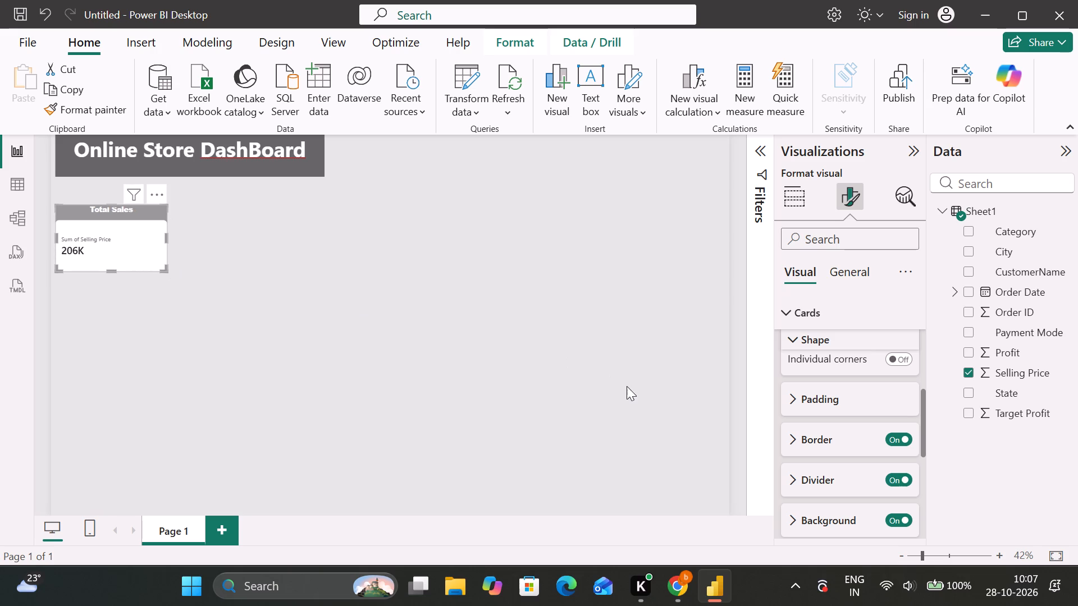
Look through the Total Sales card's Cards formatting options, examining its padding and background settings.
{"action": "scroll", "coordinate": [821, 389], "scroll_direction": "up", "scroll_amount": 2}
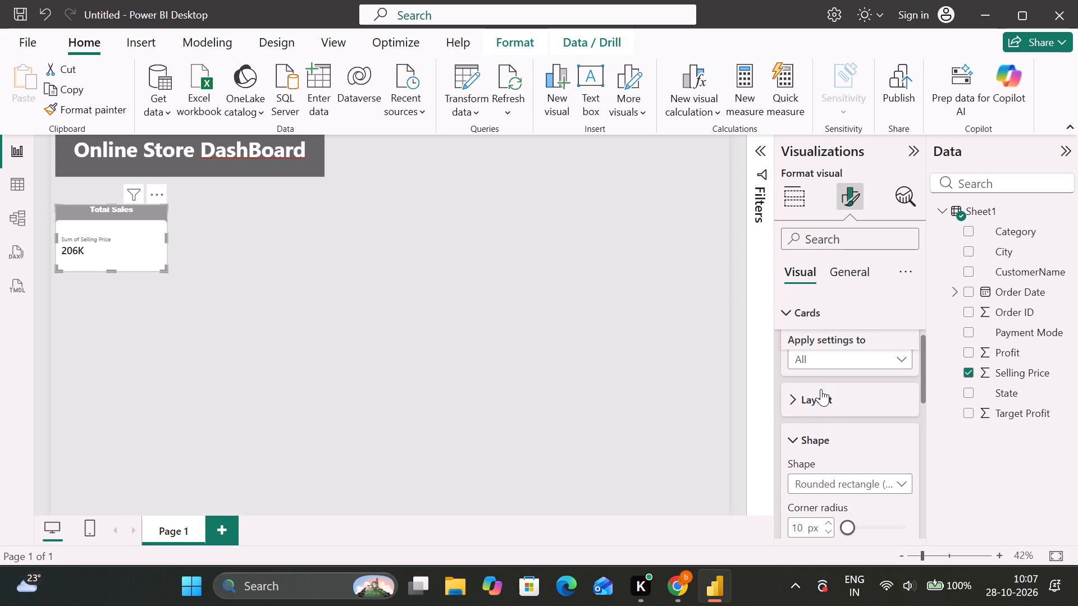
{"action": "left_click", "coordinate": [814, 437]}
{"action": "scroll", "coordinate": [814, 437], "scroll_direction": "down", "scroll_amount": 1}
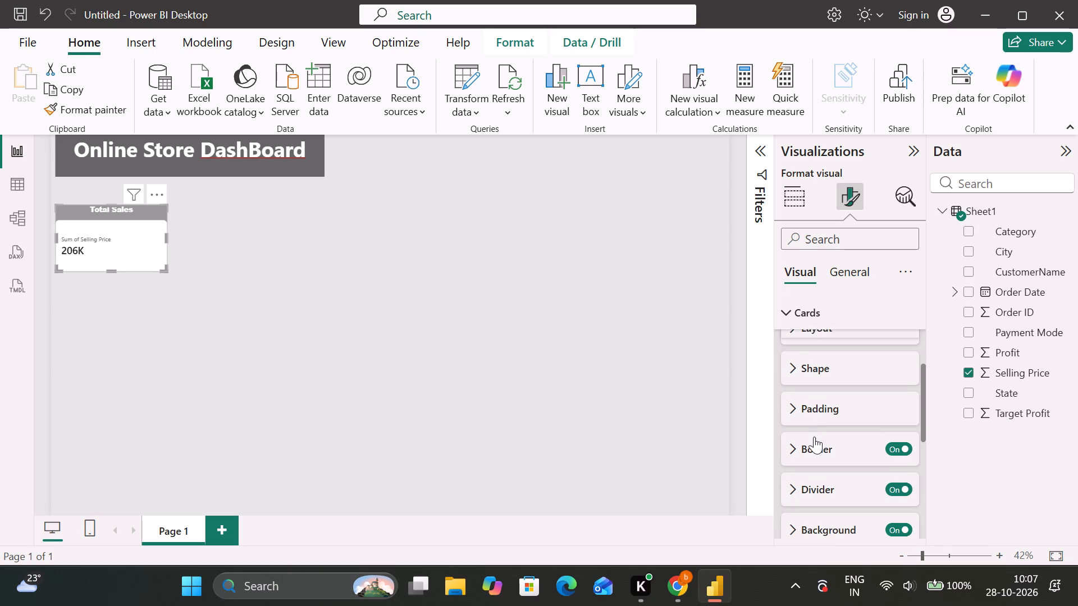
{"action": "scroll", "coordinate": [814, 437], "scroll_direction": "down", "scroll_amount": 2}
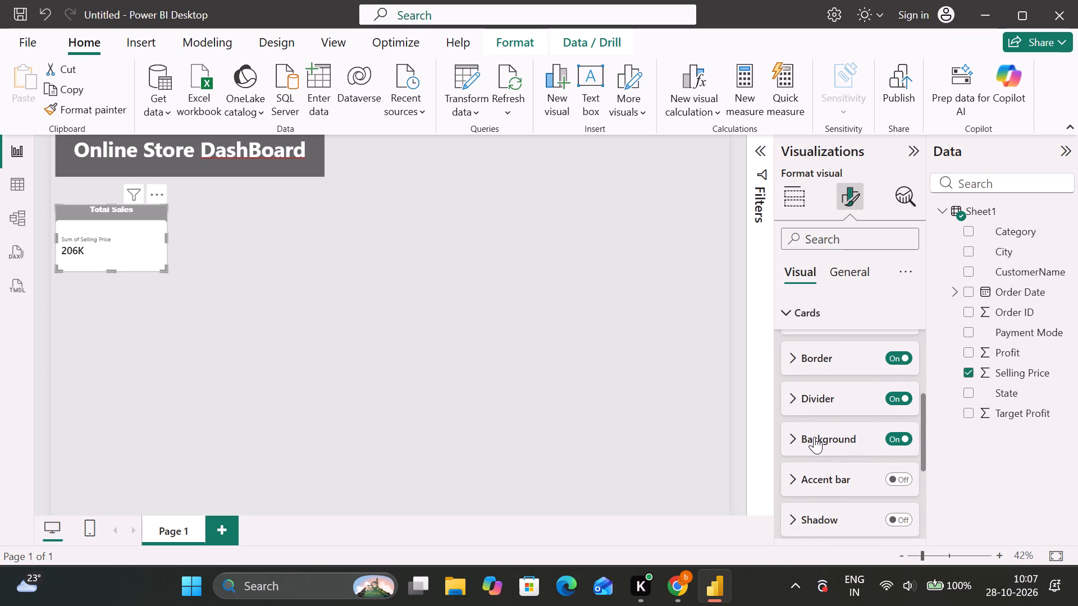
{"action": "scroll", "coordinate": [814, 437], "scroll_direction": "down", "scroll_amount": 2}
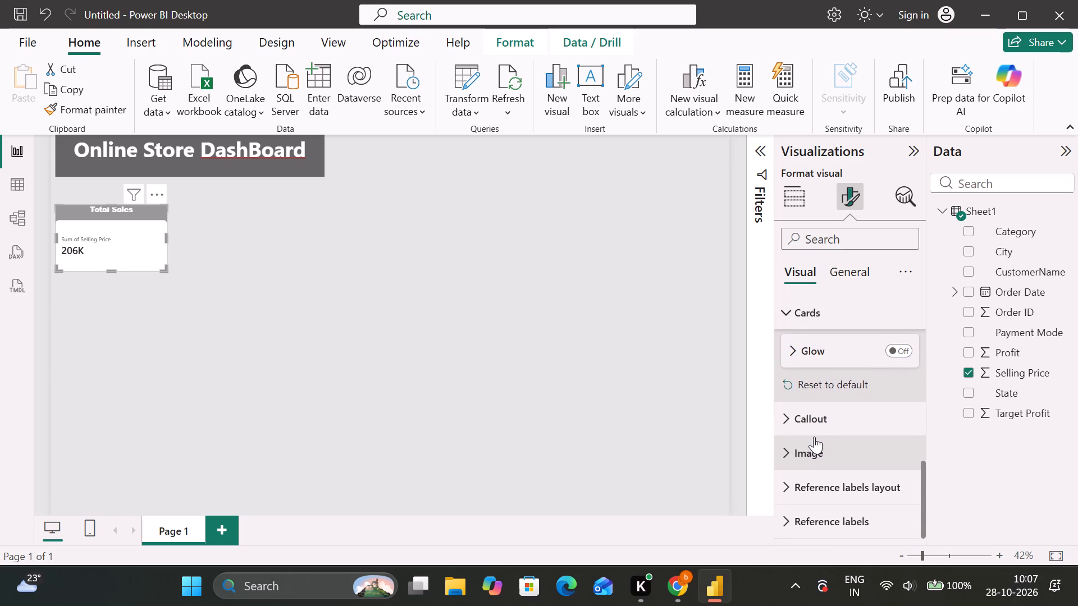
{"action": "scroll", "coordinate": [814, 437], "scroll_direction": "up", "scroll_amount": 5}
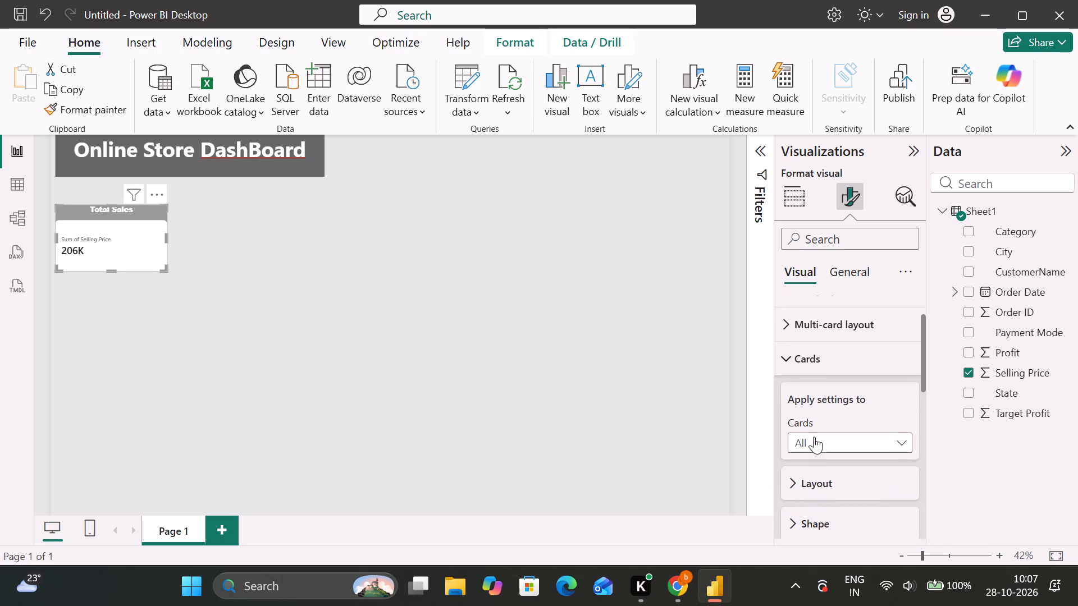
{"action": "left_click", "coordinate": [805, 358]}
{"action": "left_click", "coordinate": [799, 384]}
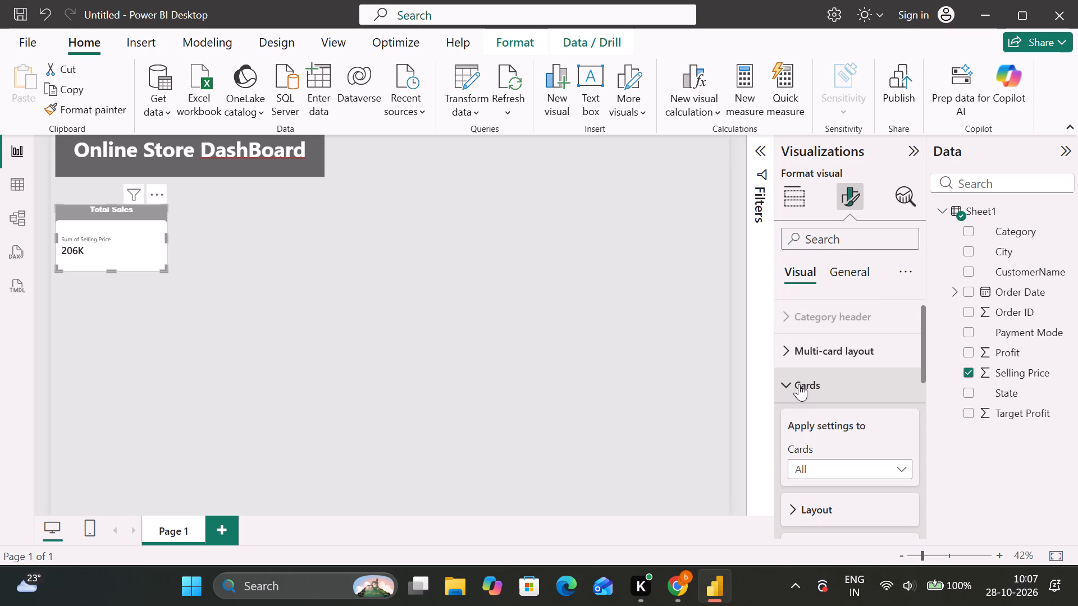
{"action": "scroll", "coordinate": [806, 423], "scroll_direction": "down", "scroll_amount": 2}
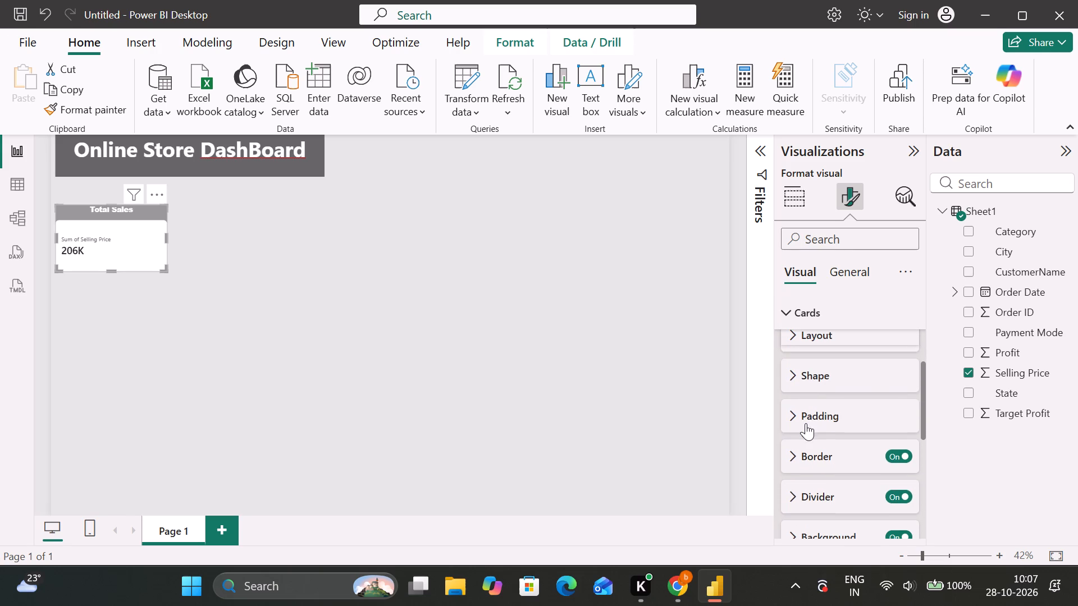
{"action": "left_click", "coordinate": [806, 411]}
{"action": "scroll", "coordinate": [806, 411], "scroll_direction": "down", "scroll_amount": 1}
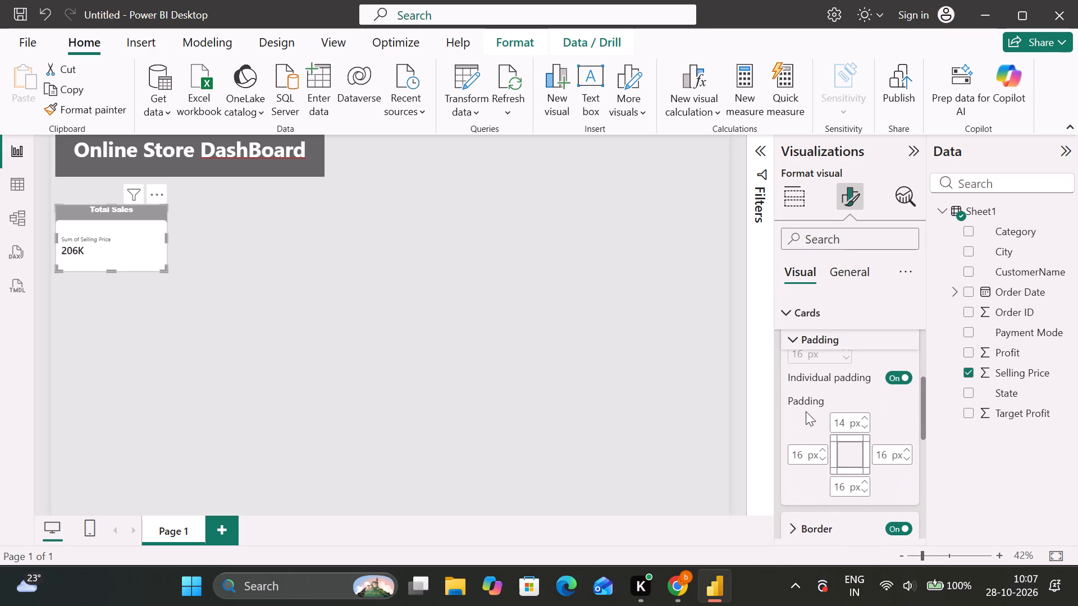
{"action": "scroll", "coordinate": [806, 411], "scroll_direction": "up", "scroll_amount": 1}
{"action": "left_click", "coordinate": [803, 398]}
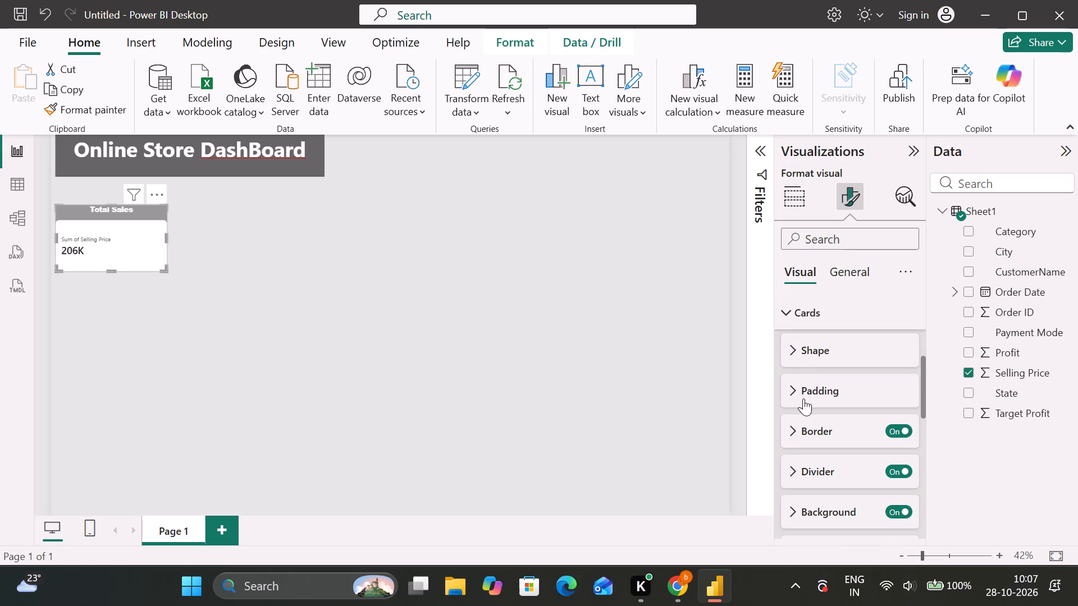
{"action": "scroll", "coordinate": [823, 416], "scroll_direction": "down", "scroll_amount": 1}
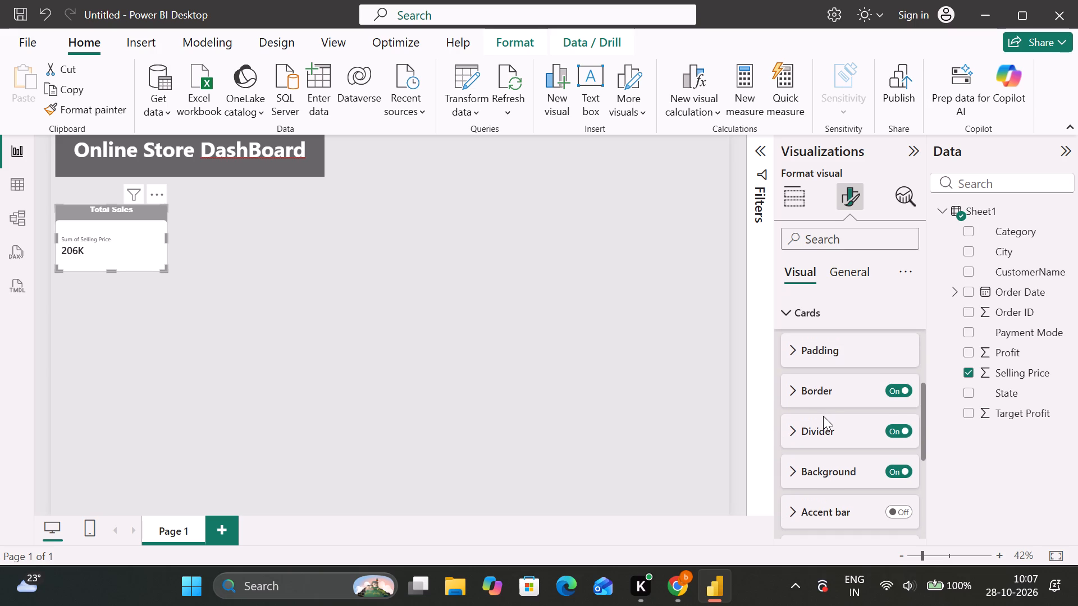
{"action": "scroll", "coordinate": [823, 416], "scroll_direction": "down", "scroll_amount": 1}
{"action": "left_click", "coordinate": [789, 426]}
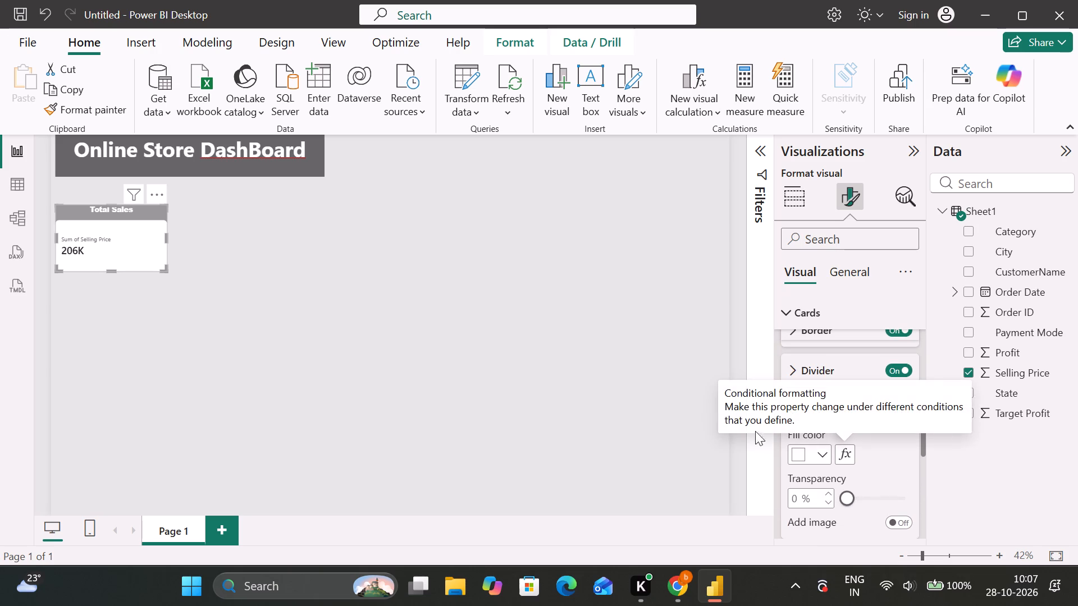
{"action": "left_click", "coordinate": [825, 407]}
{"action": "scroll", "coordinate": [825, 407], "scroll_direction": "up", "scroll_amount": 1}
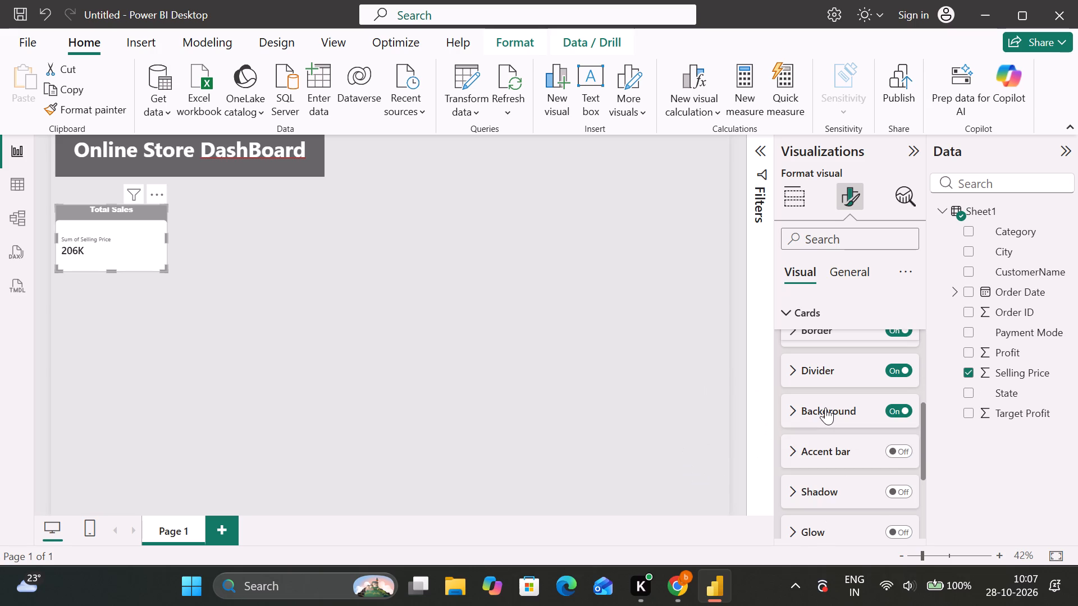
{"action": "scroll", "coordinate": [825, 407], "scroll_direction": "up", "scroll_amount": 2}
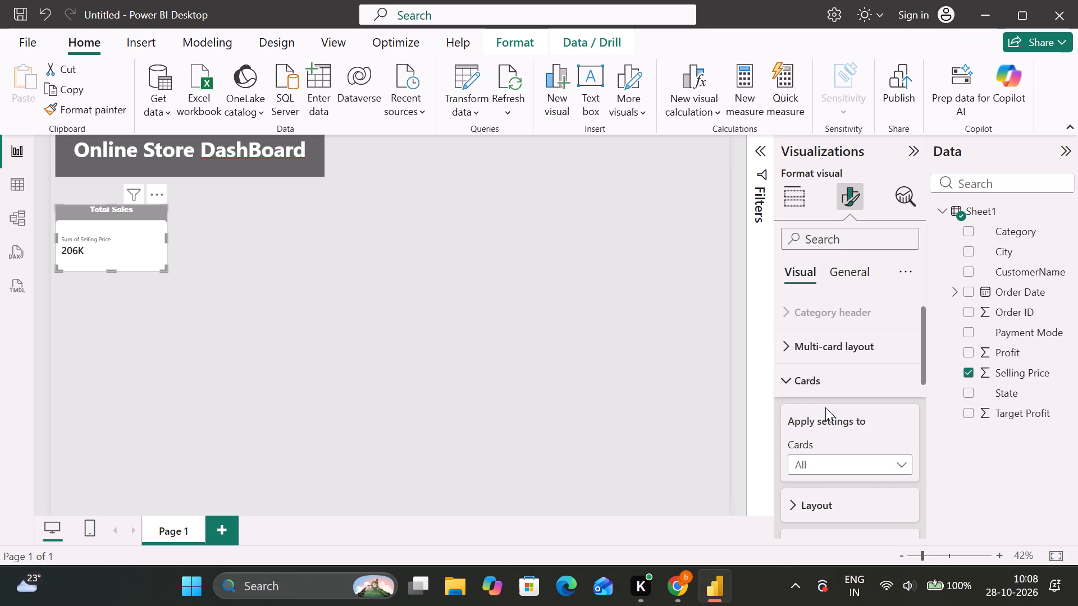
Look through the Total Sales card's Cards formatting options again, examining the padding, border, divider and background settings.
{"action": "scroll", "coordinate": [825, 407], "scroll_direction": "down", "scroll_amount": 1}
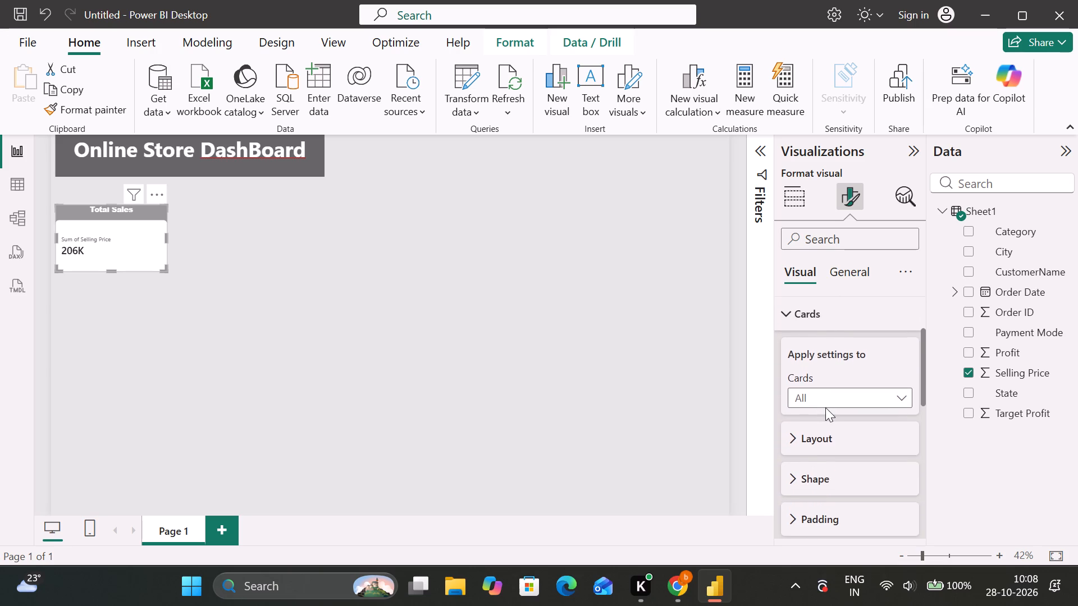
{"action": "scroll", "coordinate": [825, 407], "scroll_direction": "down", "scroll_amount": 2}
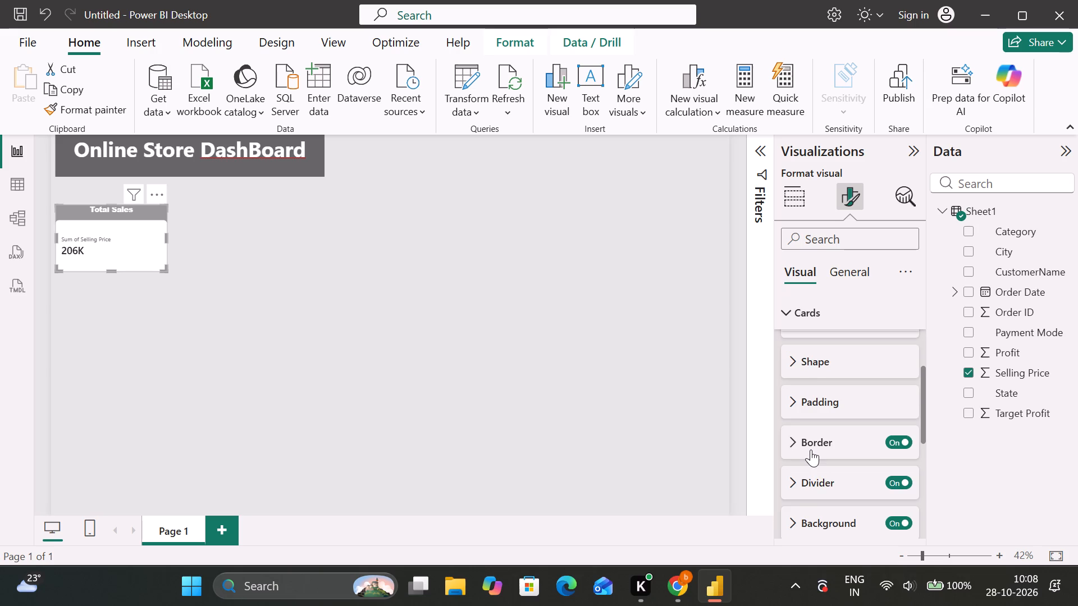
{"action": "scroll", "coordinate": [811, 449], "scroll_direction": "down", "scroll_amount": 2}
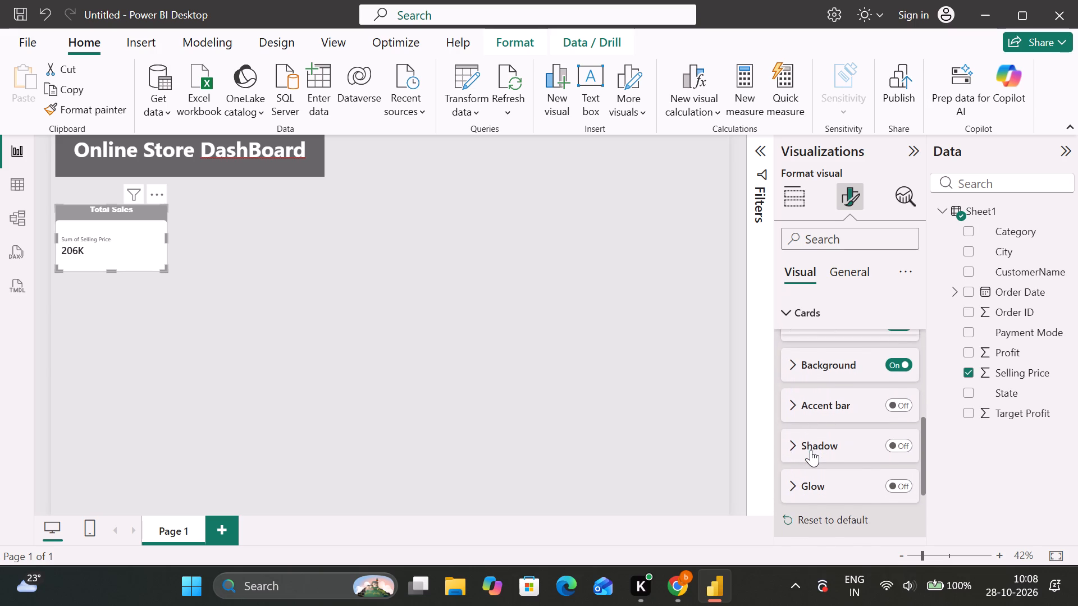
{"action": "scroll", "coordinate": [809, 440], "scroll_direction": "up", "scroll_amount": 2}
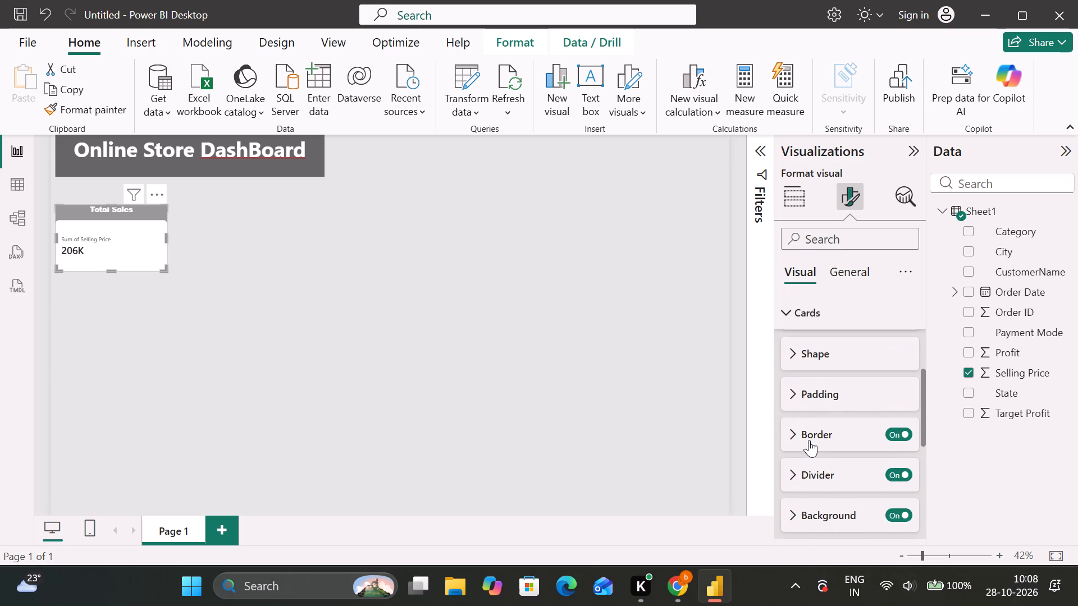
{"action": "left_click", "coordinate": [805, 394]}
{"action": "scroll", "coordinate": [807, 434], "scroll_direction": "down", "scroll_amount": 1}
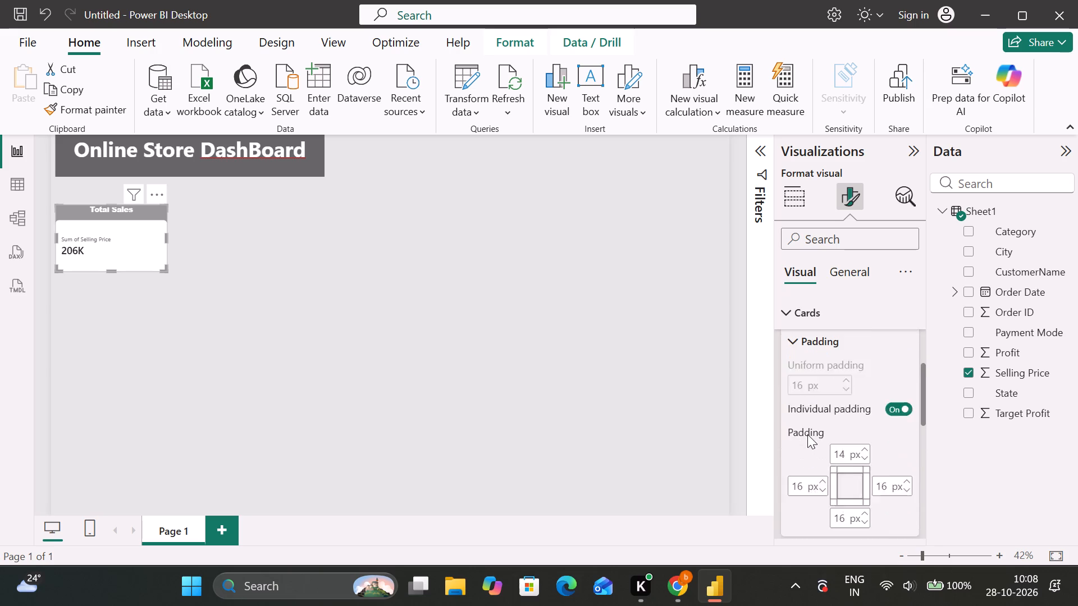
{"action": "scroll", "coordinate": [807, 434], "scroll_direction": "down", "scroll_amount": 2}
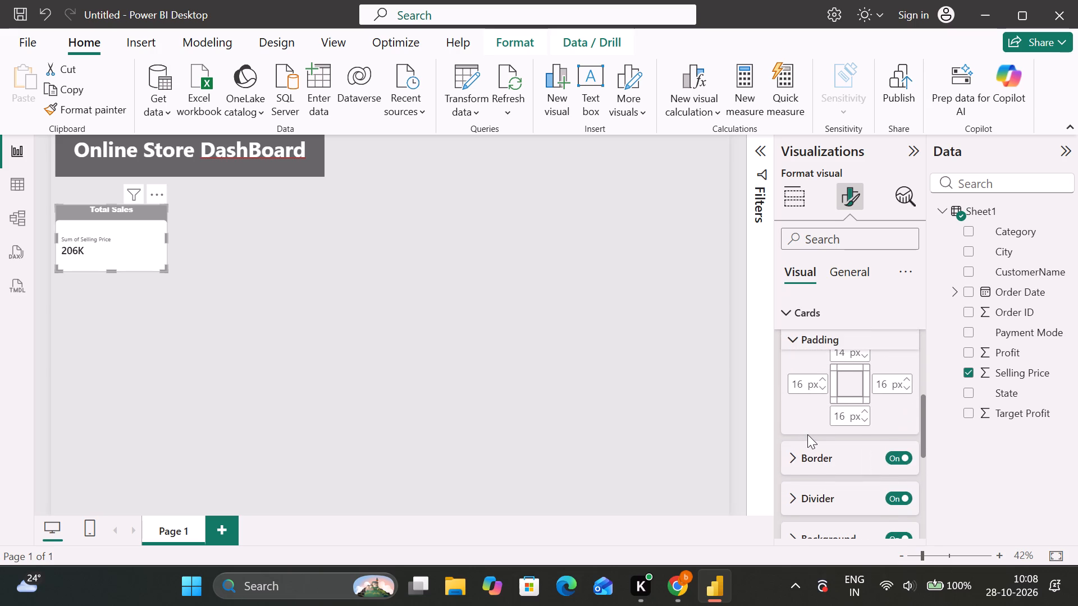
{"action": "scroll", "coordinate": [807, 434], "scroll_direction": "up", "scroll_amount": 2}
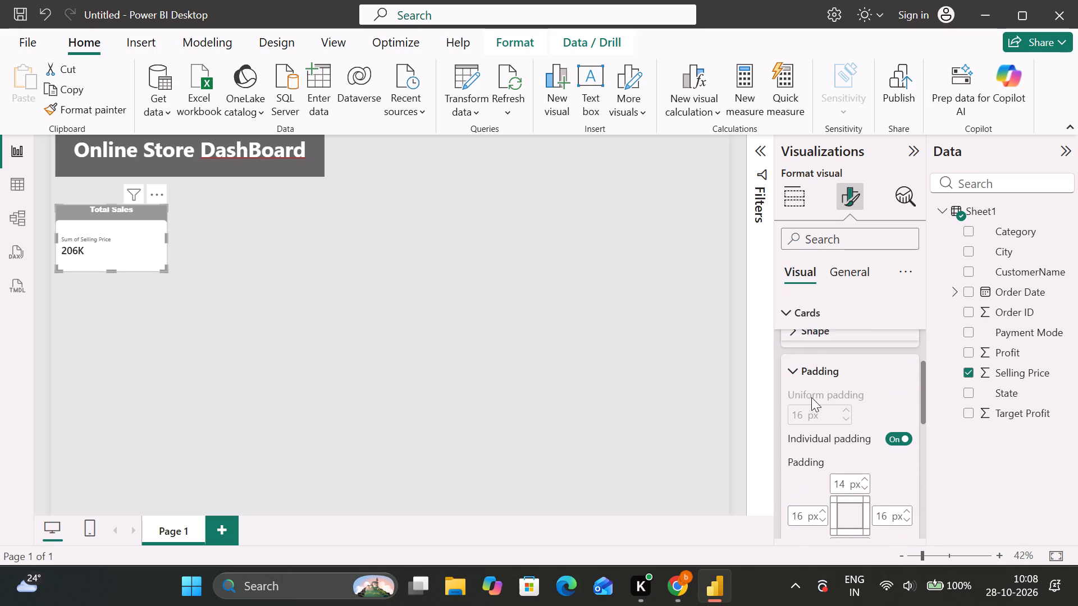
{"action": "left_click", "coordinate": [809, 366]}
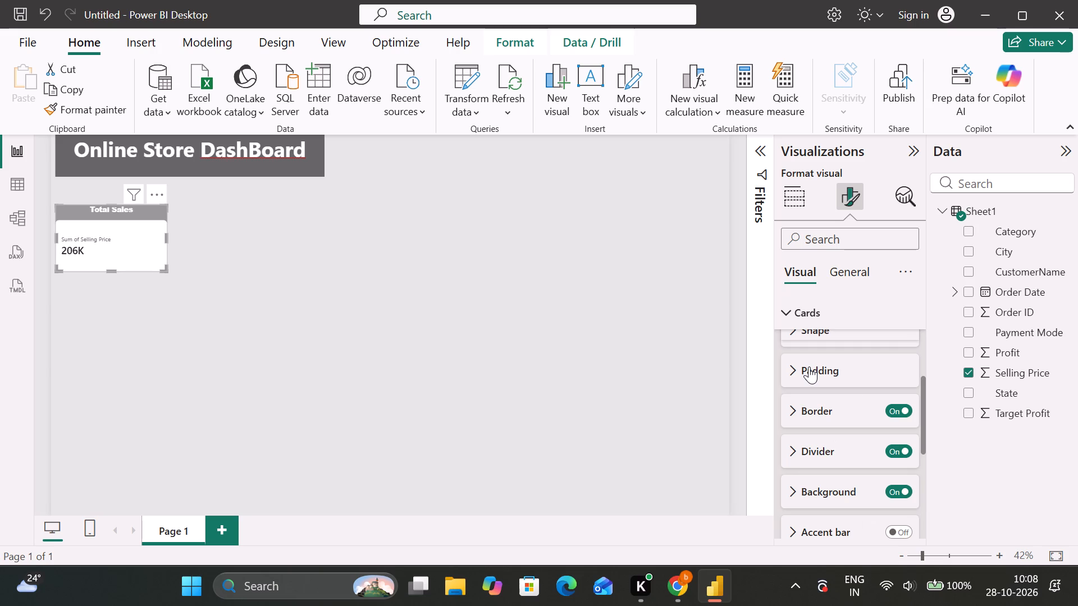
{"action": "scroll", "coordinate": [811, 399], "scroll_direction": "up", "scroll_amount": 2}
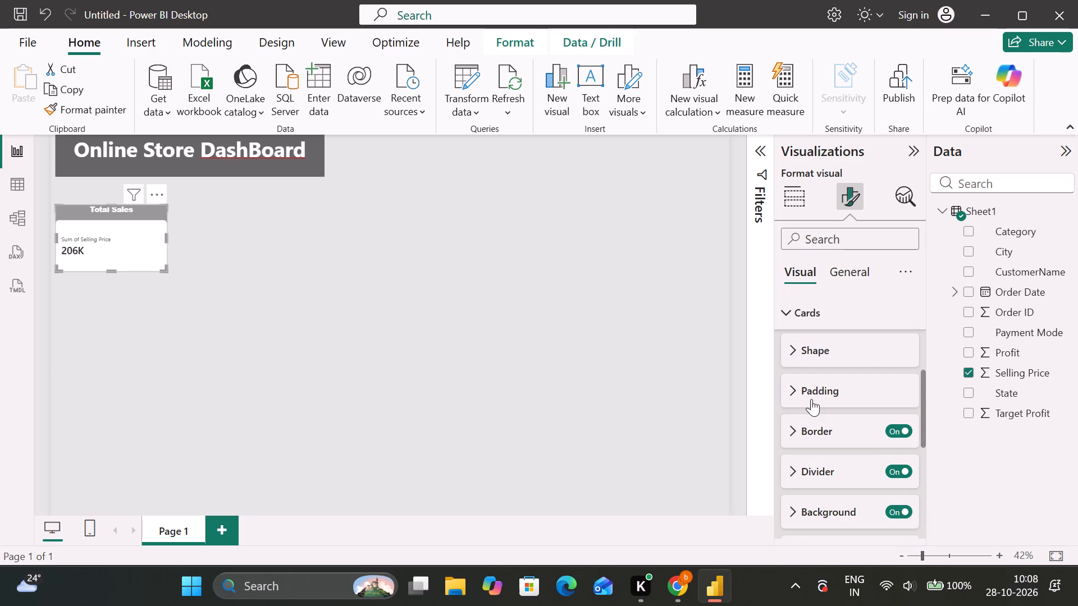
{"action": "scroll", "coordinate": [811, 399], "scroll_direction": "up", "scroll_amount": 4}
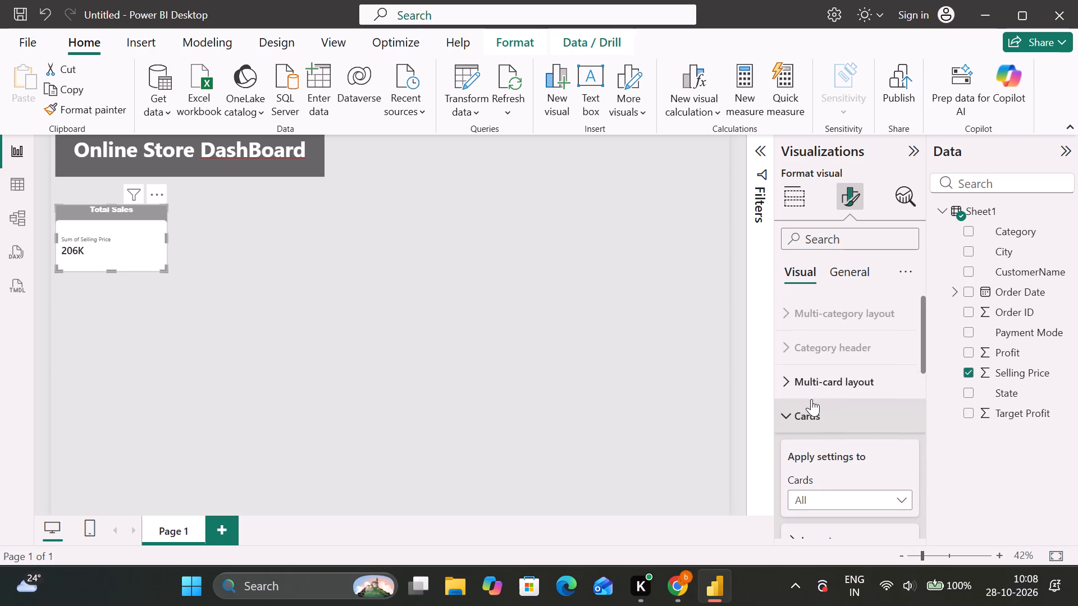
{"action": "scroll", "coordinate": [811, 399], "scroll_direction": "down", "scroll_amount": 3}
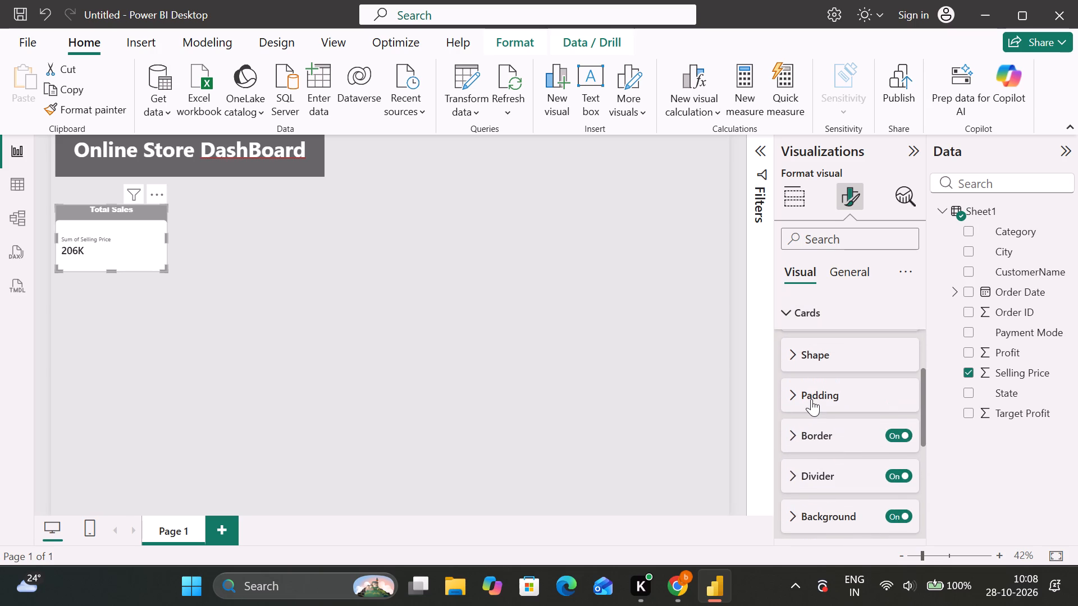
{"action": "scroll", "coordinate": [811, 399], "scroll_direction": "up", "scroll_amount": 2}
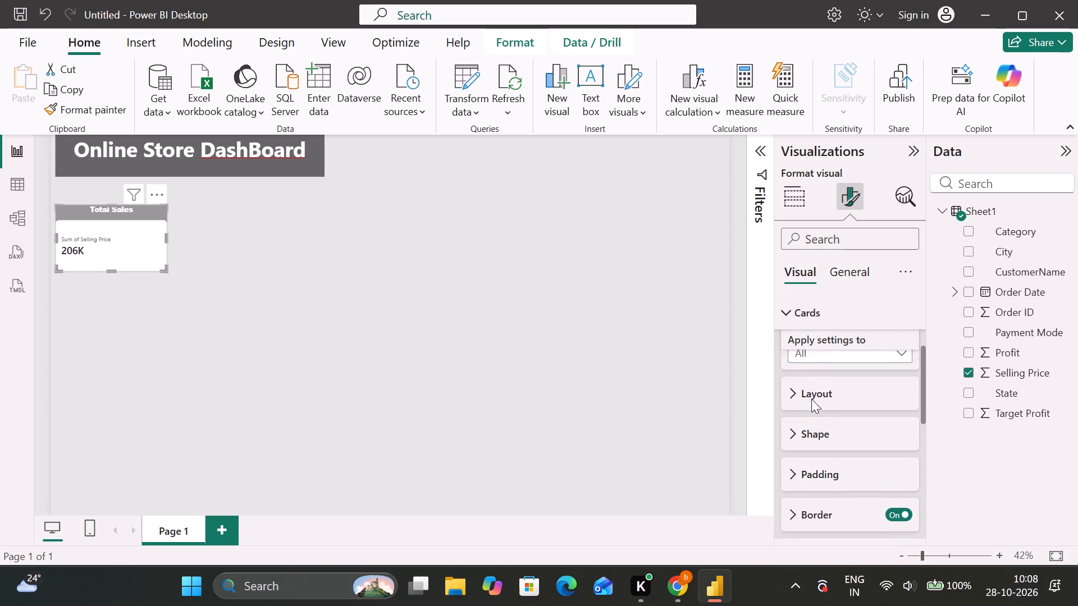
{"action": "scroll", "coordinate": [811, 399], "scroll_direction": "up", "scroll_amount": 1}
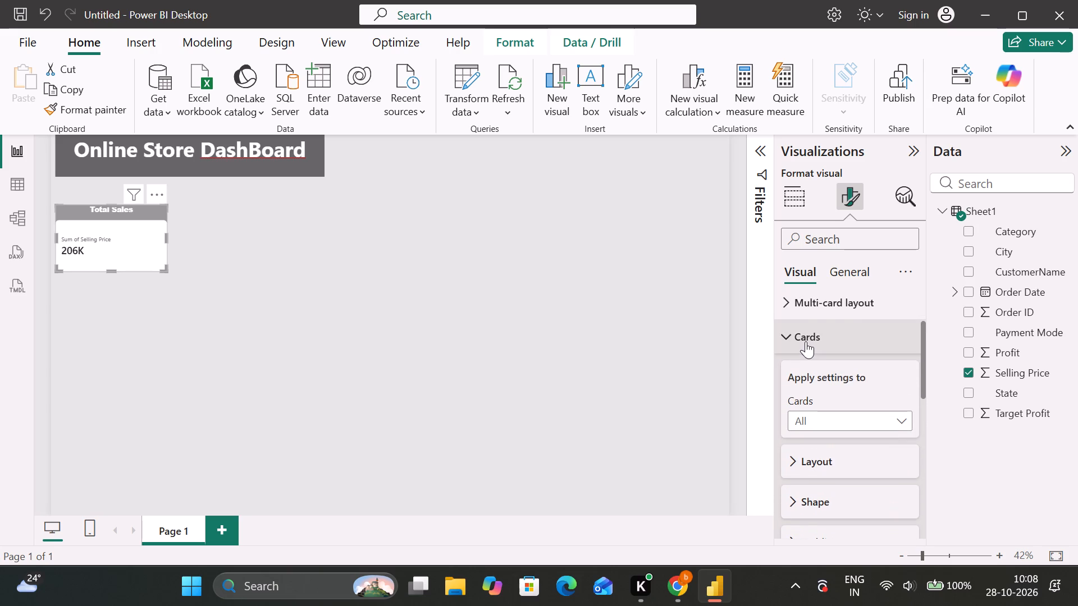
{"action": "left_click", "coordinate": [806, 341]}
Set the horizontal alignment of the Total Sales card's callout value to centre, leaving the value display on.
{"action": "left_click", "coordinate": [813, 419]}
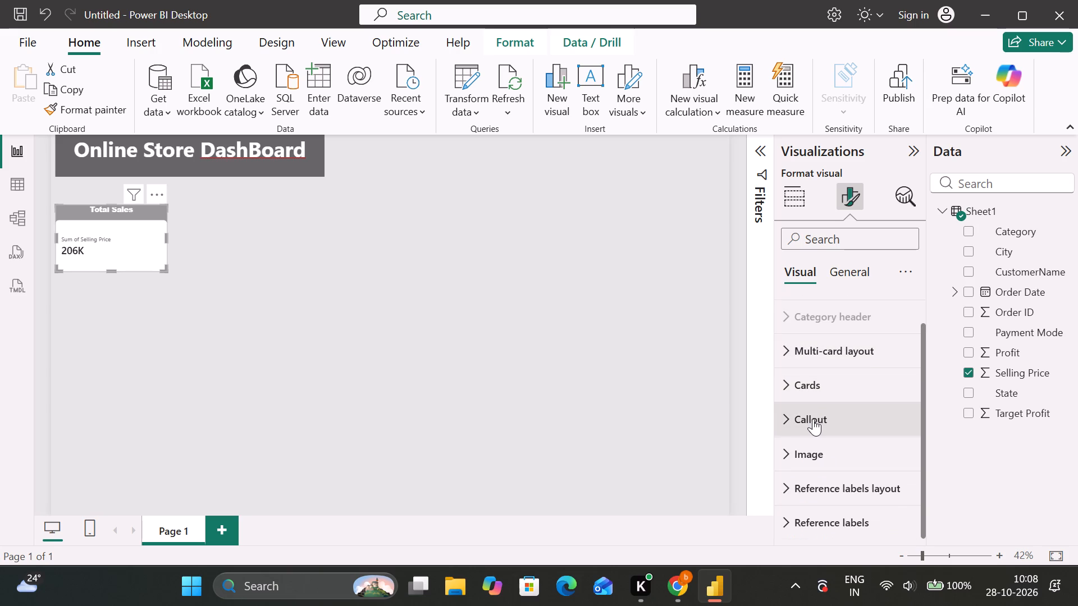
{"action": "scroll", "coordinate": [813, 419], "scroll_direction": "down", "scroll_amount": 3}
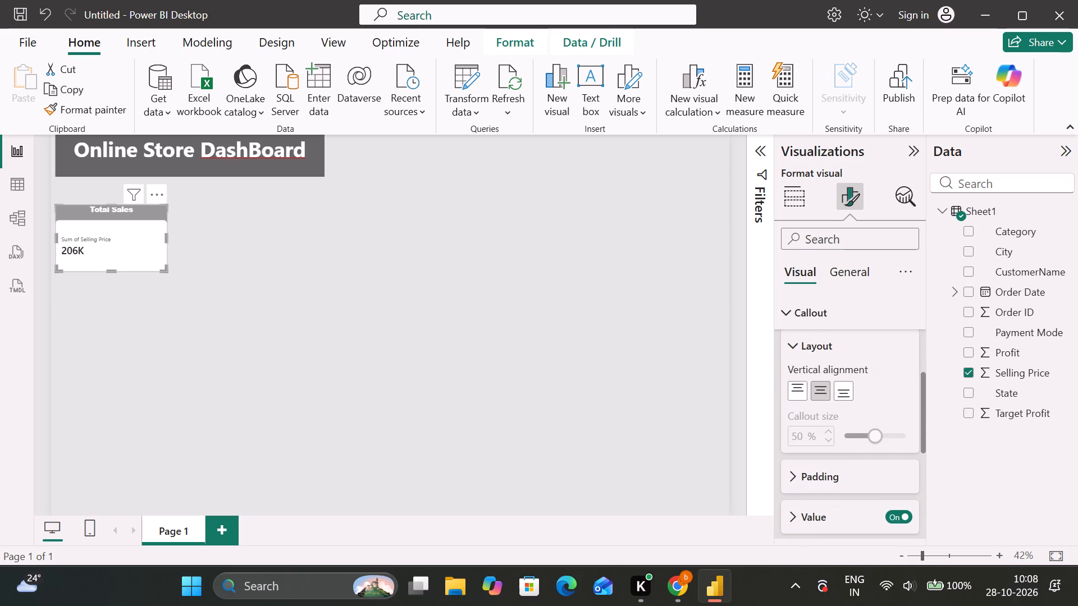
{"action": "scroll", "coordinate": [813, 419], "scroll_direction": "down", "scroll_amount": 1}
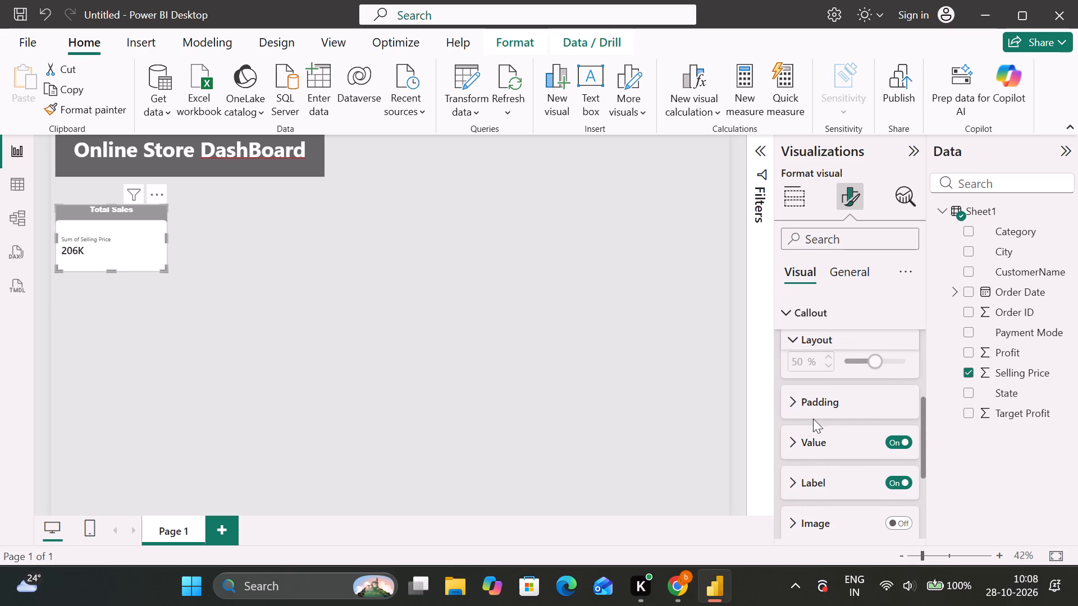
{"action": "left_click", "coordinate": [789, 434]}
{"action": "scroll", "coordinate": [823, 465], "scroll_direction": "down", "scroll_amount": 1}
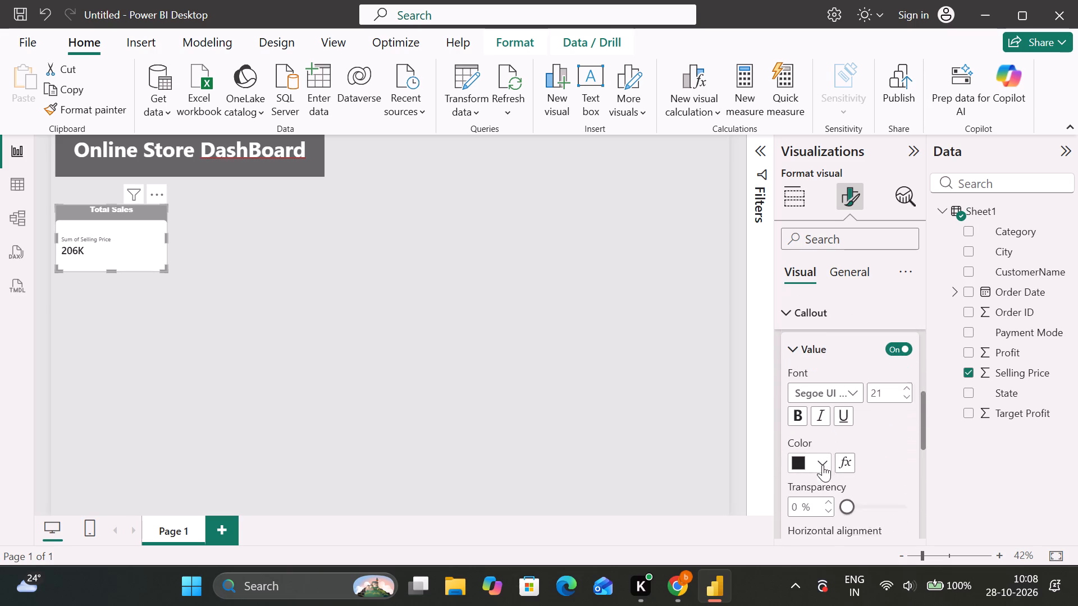
{"action": "scroll", "coordinate": [823, 465], "scroll_direction": "down", "scroll_amount": 2}
{"action": "left_click", "coordinate": [823, 495]}
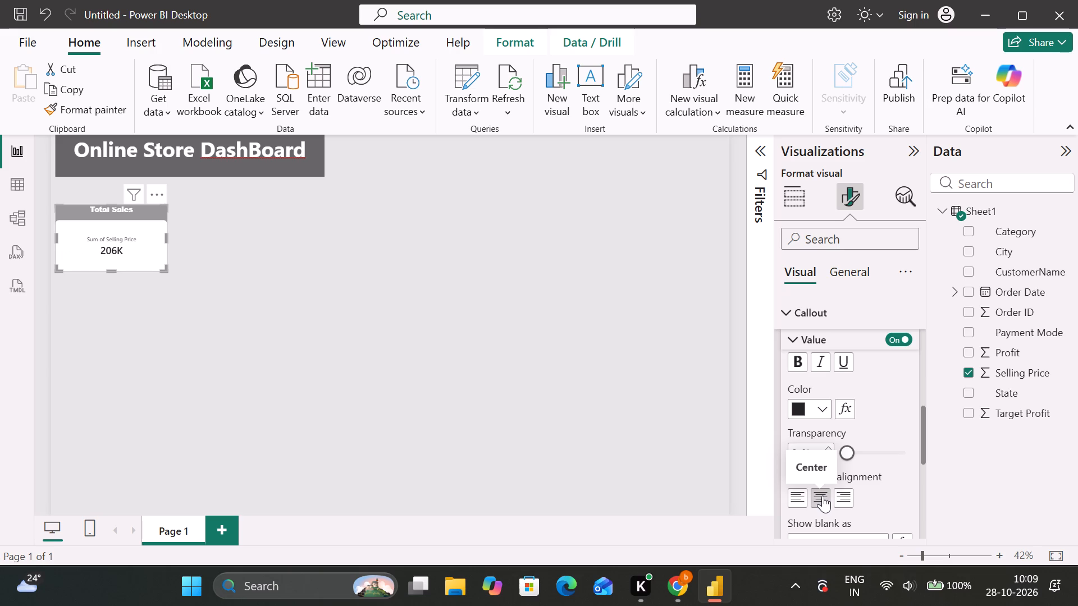
{"action": "left_click", "coordinate": [903, 338]}
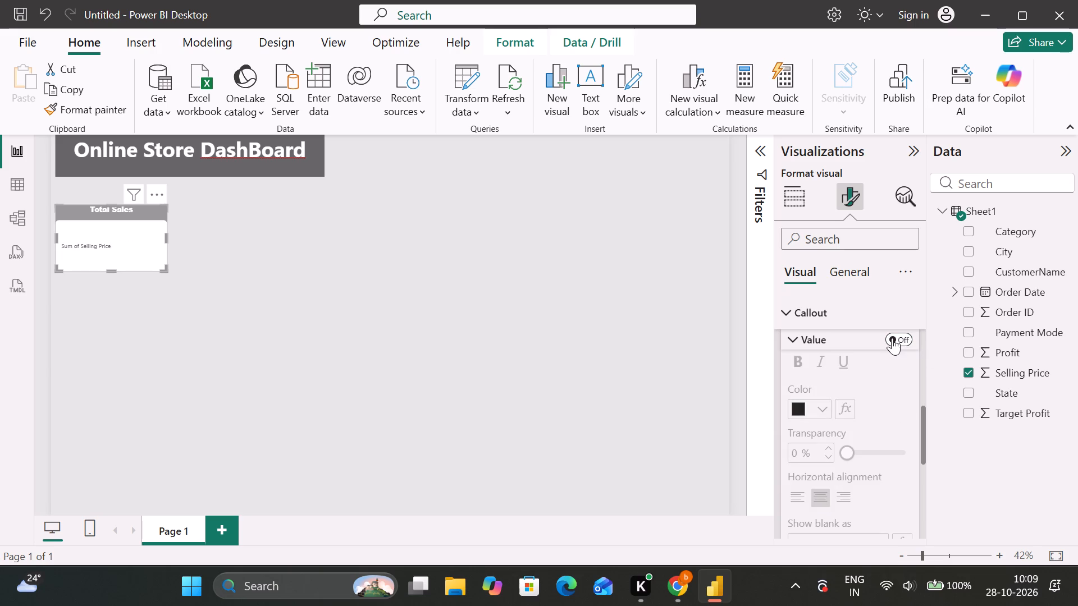
{"action": "left_click", "coordinate": [892, 338]}
Turn off the callout label on the Total Sales card so only its value is displayed.
{"action": "scroll", "coordinate": [871, 375], "scroll_direction": "up", "scroll_amount": 1}
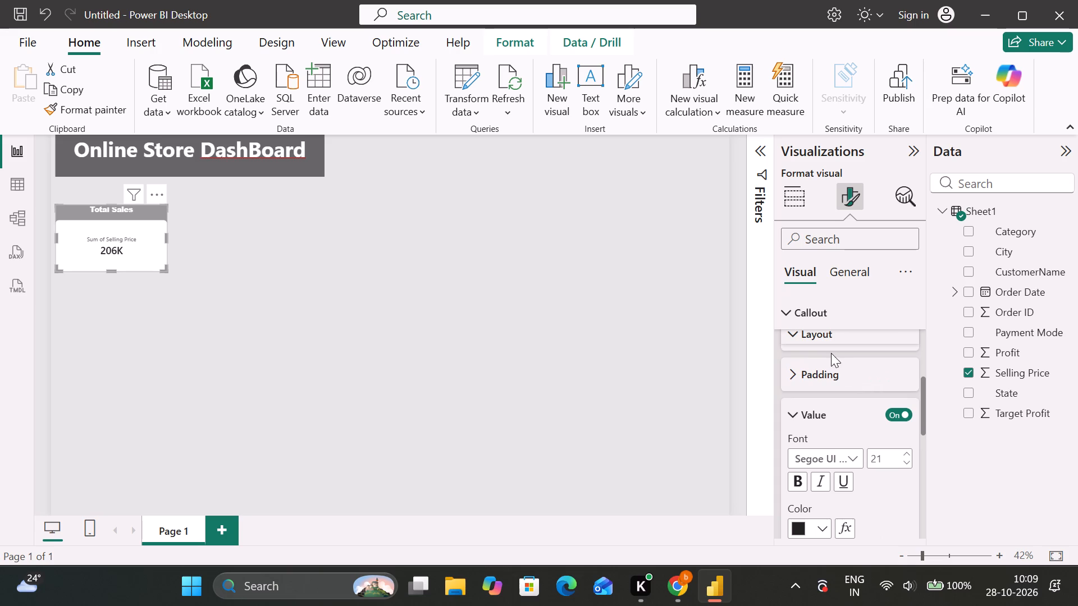
{"action": "scroll", "coordinate": [821, 333], "scroll_direction": "up", "scroll_amount": 1}
{"action": "scroll", "coordinate": [816, 388], "scroll_direction": "up", "scroll_amount": 1}
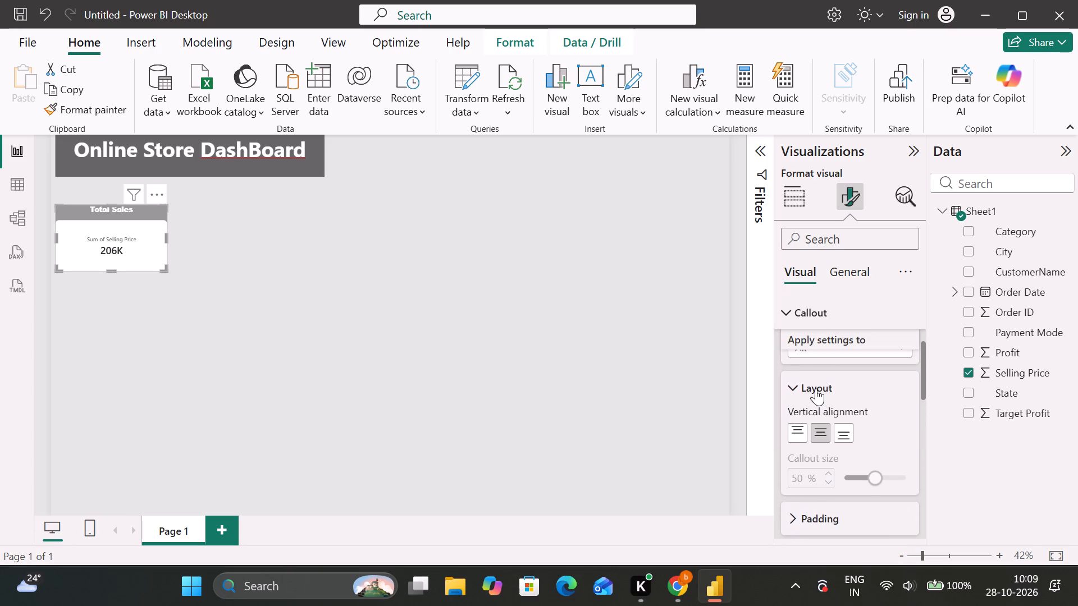
{"action": "scroll", "coordinate": [816, 388], "scroll_direction": "up", "scroll_amount": 1}
{"action": "scroll", "coordinate": [839, 434], "scroll_direction": "up", "scroll_amount": 1}
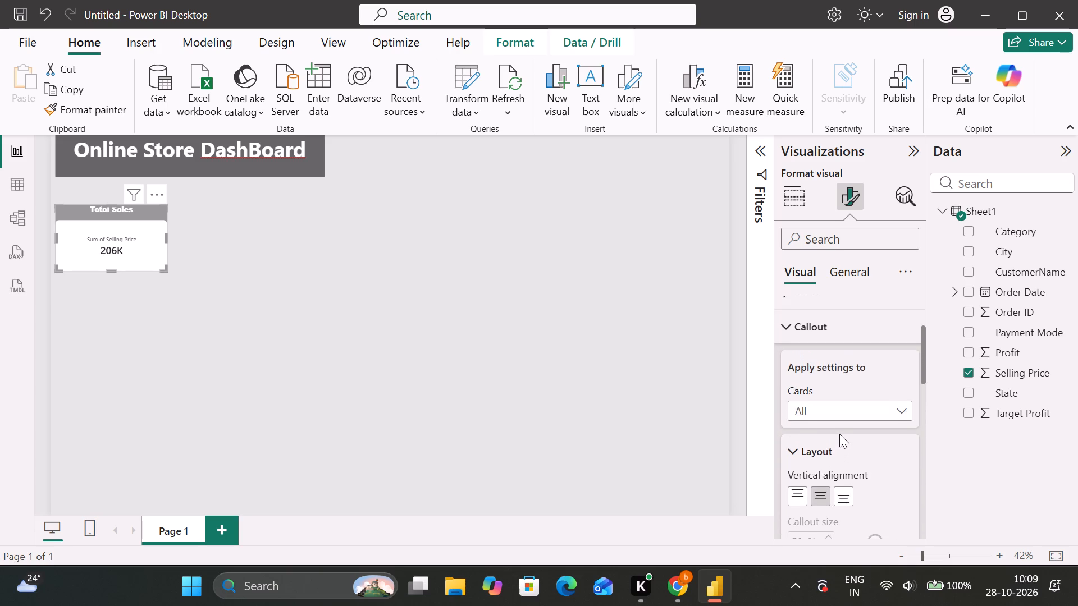
{"action": "scroll", "coordinate": [839, 434], "scroll_direction": "up", "scroll_amount": 1}
{"action": "left_click", "coordinate": [804, 446]}
{"action": "scroll", "coordinate": [804, 446], "scroll_direction": "down", "scroll_amount": 1}
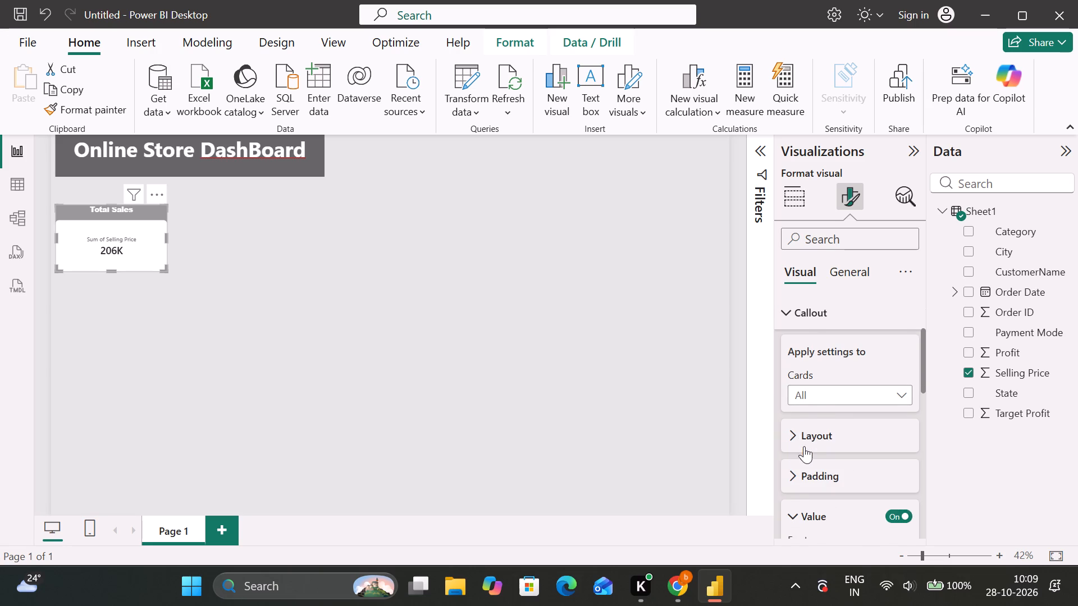
{"action": "scroll", "coordinate": [804, 446], "scroll_direction": "down", "scroll_amount": 4}
{"action": "scroll", "coordinate": [804, 446], "scroll_direction": "up", "scroll_amount": 1}
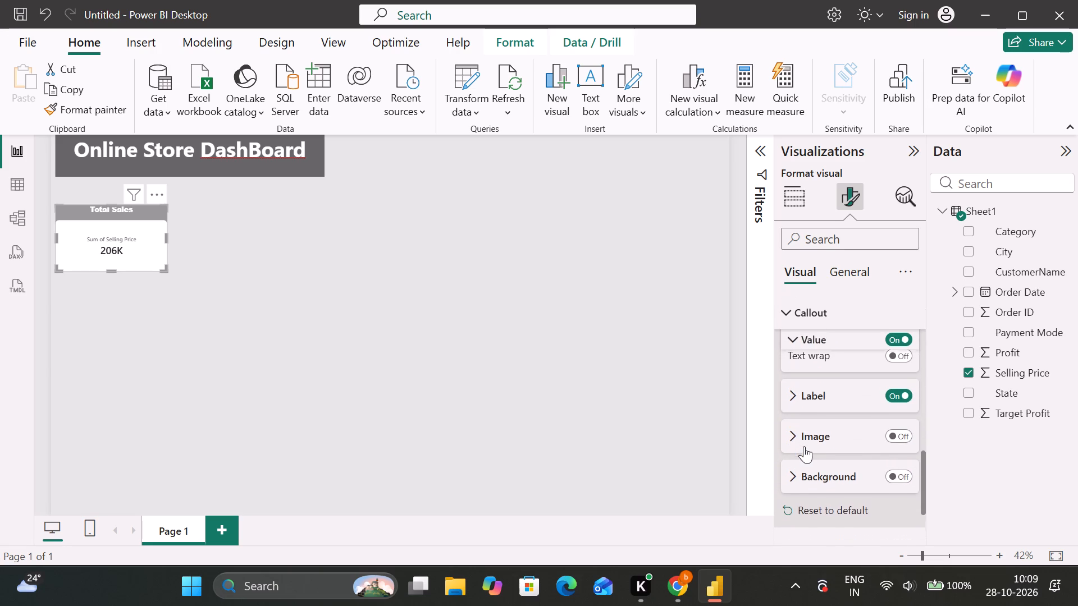
{"action": "scroll", "coordinate": [804, 446], "scroll_direction": "up", "scroll_amount": 1}
{"action": "left_click", "coordinate": [903, 401]}
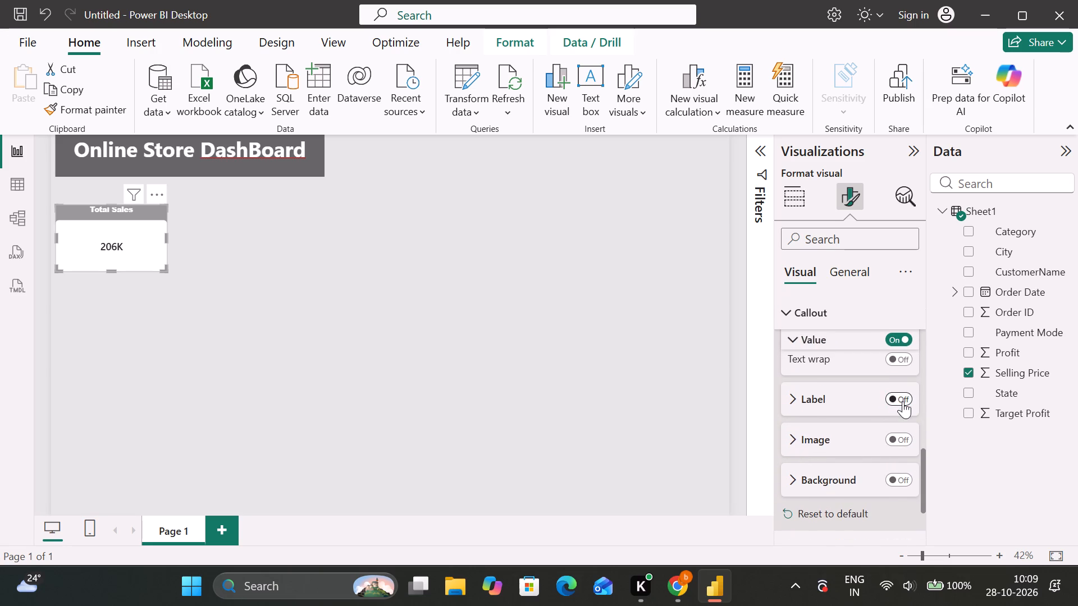
{"action": "left_click", "coordinate": [388, 368]}
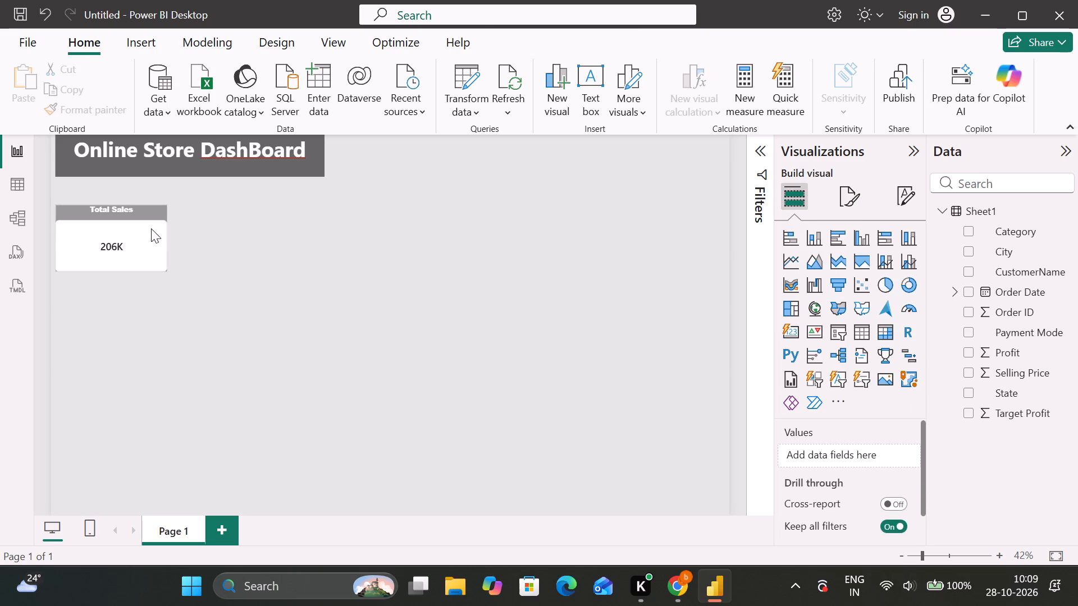
Shrink the Total Sales card to about 85% of its width and height, keeping its upper-left corner in place.
{"action": "left_click", "coordinate": [151, 240]}
{"action": "left_click_drag", "start_coordinate": [163, 267], "coordinate": [148, 257]}
{"action": "left_click", "coordinate": [282, 297]}
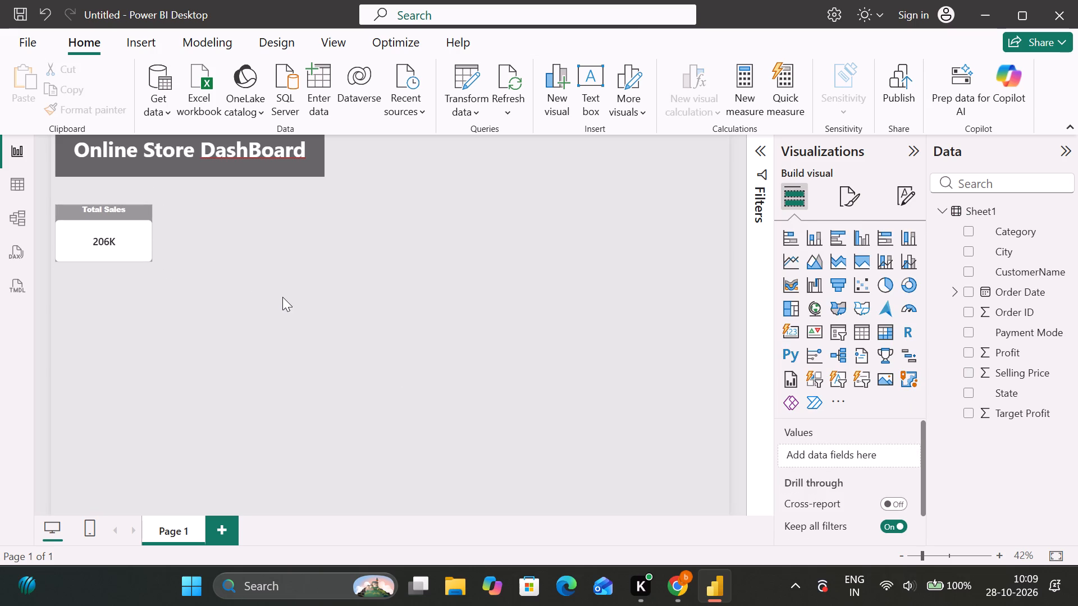
Add an empty Card visual and place it to the right of the Total Sales card, level with it, leaving a small gap.
{"action": "left_click", "coordinate": [797, 324]}
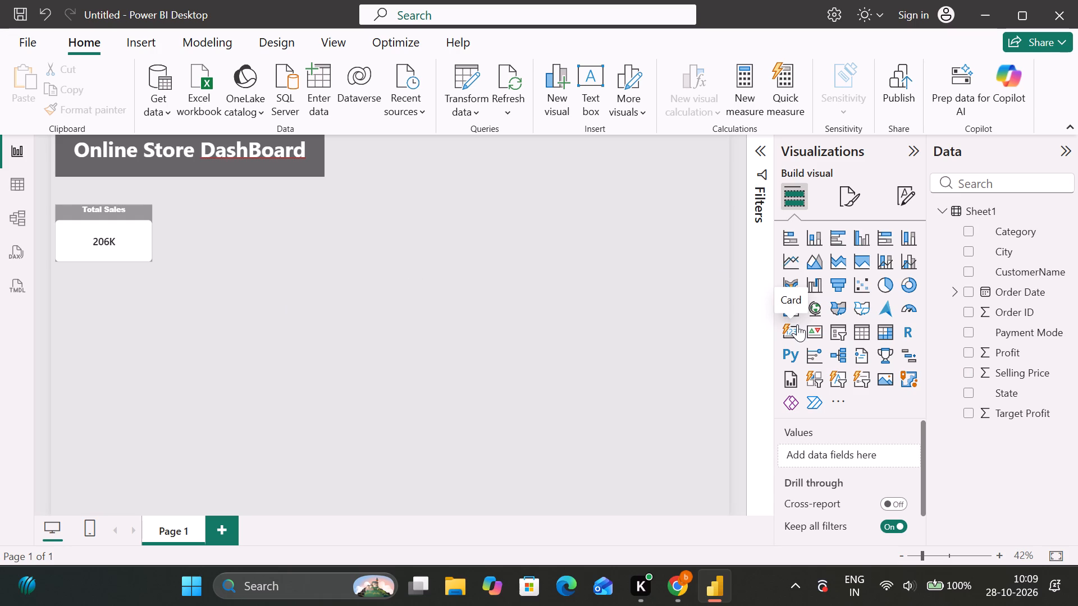
{"action": "left_click_drag", "start_coordinate": [101, 328], "coordinate": [243, 258]}
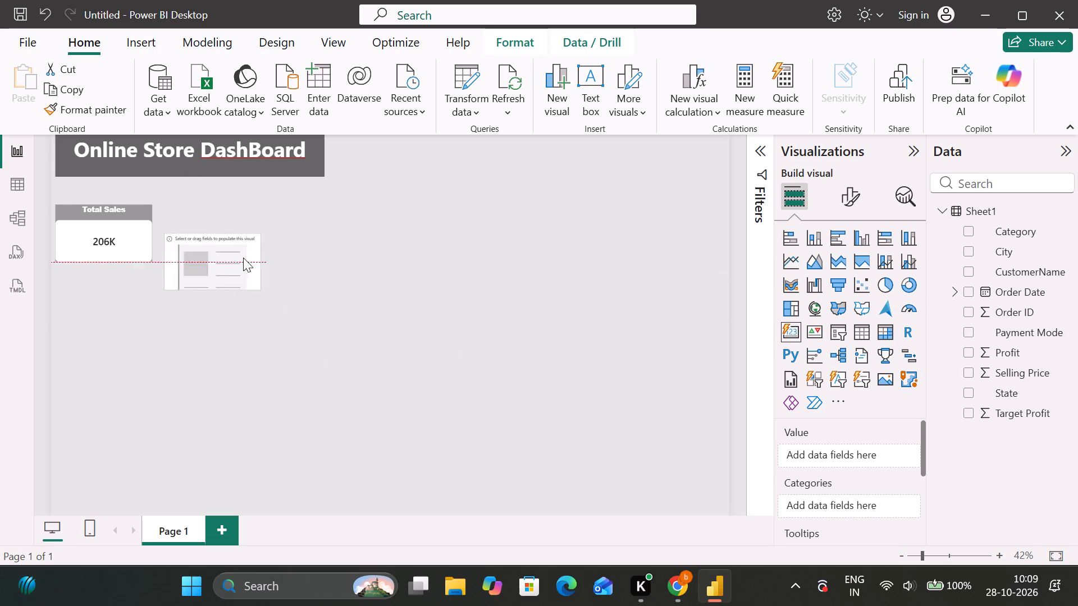
{"action": "left_click_drag", "start_coordinate": [243, 258], "coordinate": [226, 249]}
{"action": "left_click", "coordinate": [453, 268]}
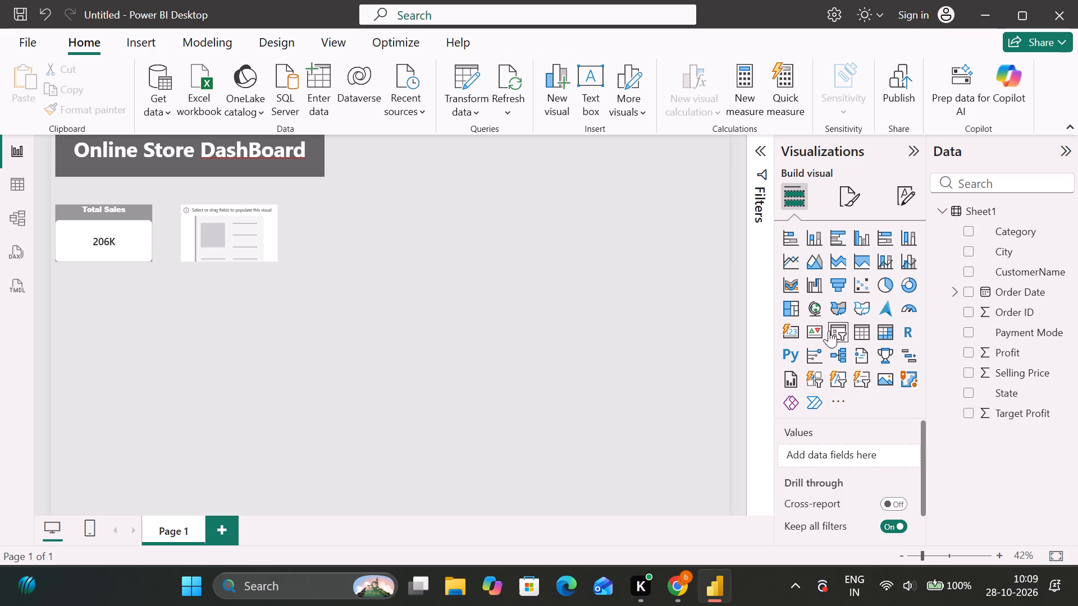
Add another empty Card visual and place it right of the first empty card, in the same row with equal spacing.
{"action": "left_click", "coordinate": [794, 329]}
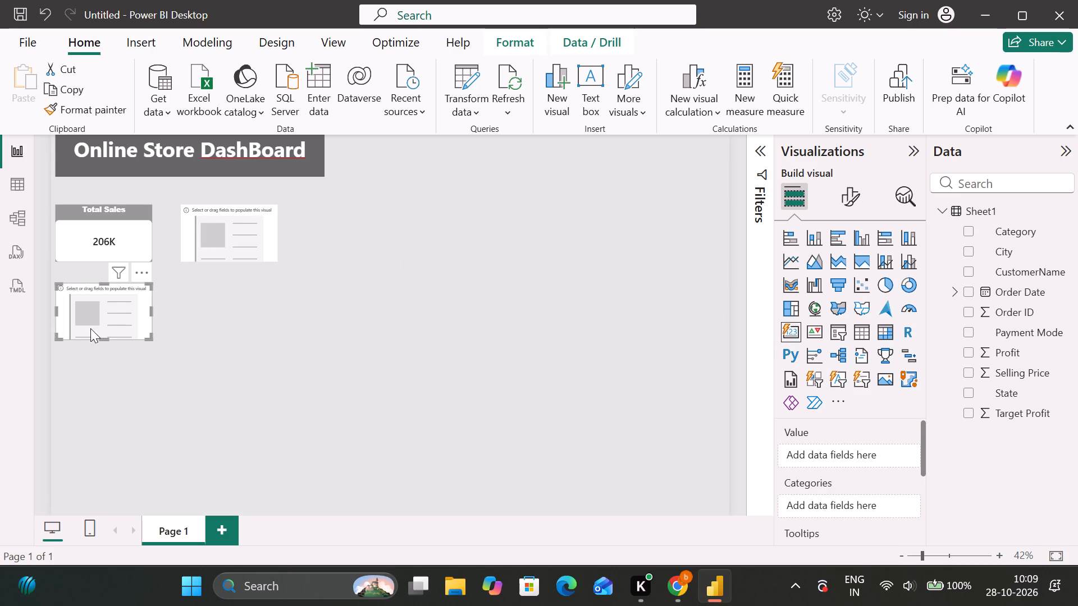
{"action": "left_click_drag", "start_coordinate": [85, 315], "coordinate": [337, 237]}
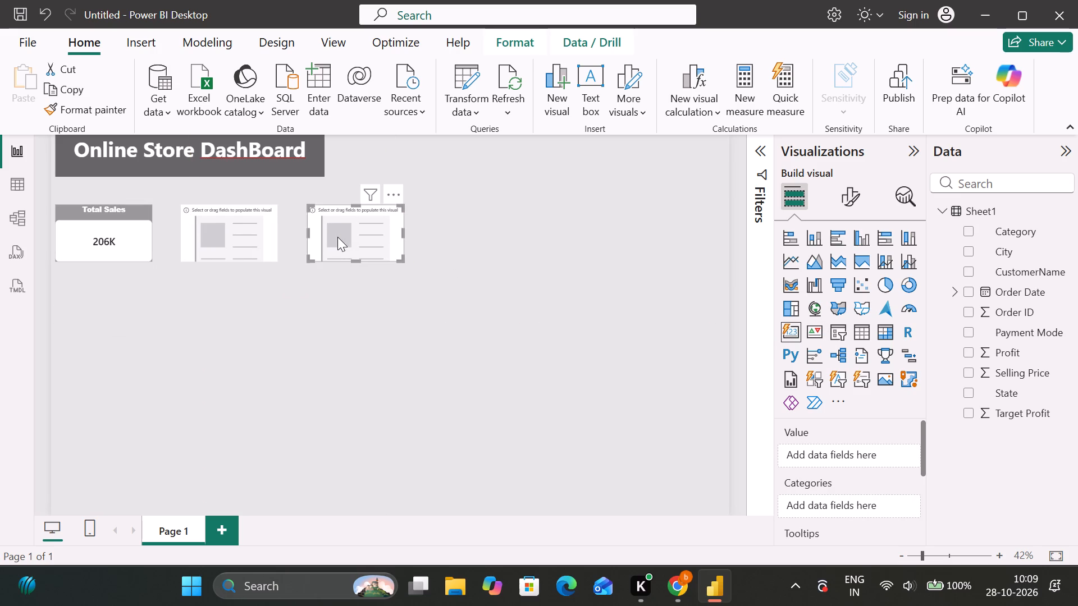
Shrink the Total Sales card again to about 85% of its width and height, keeping its upper-left corner in place.
{"action": "left_click", "coordinate": [136, 226]}
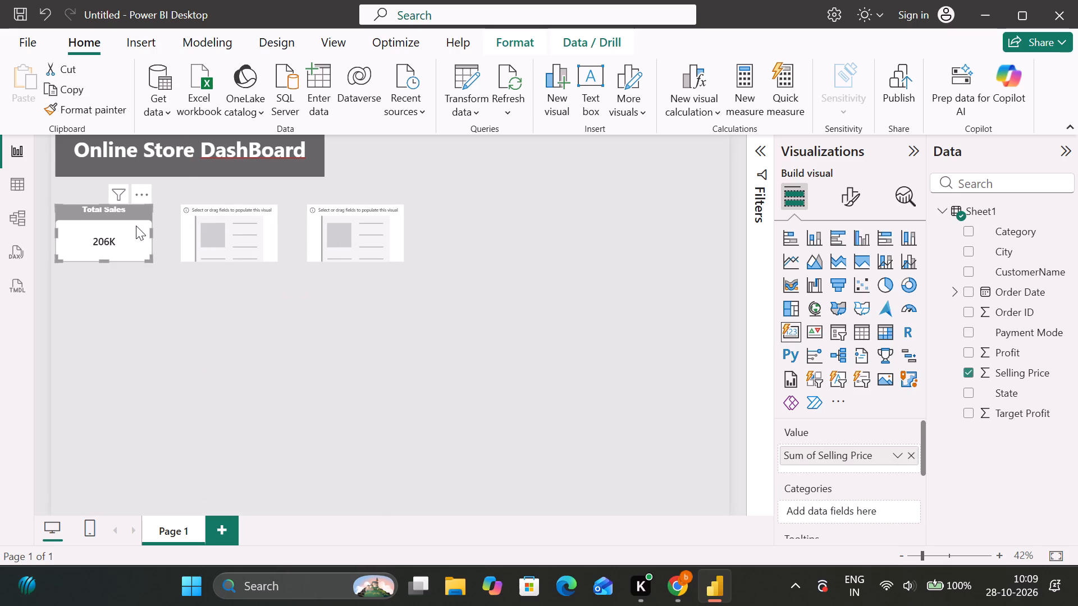
{"action": "left_click_drag", "start_coordinate": [152, 257], "coordinate": [137, 249]}
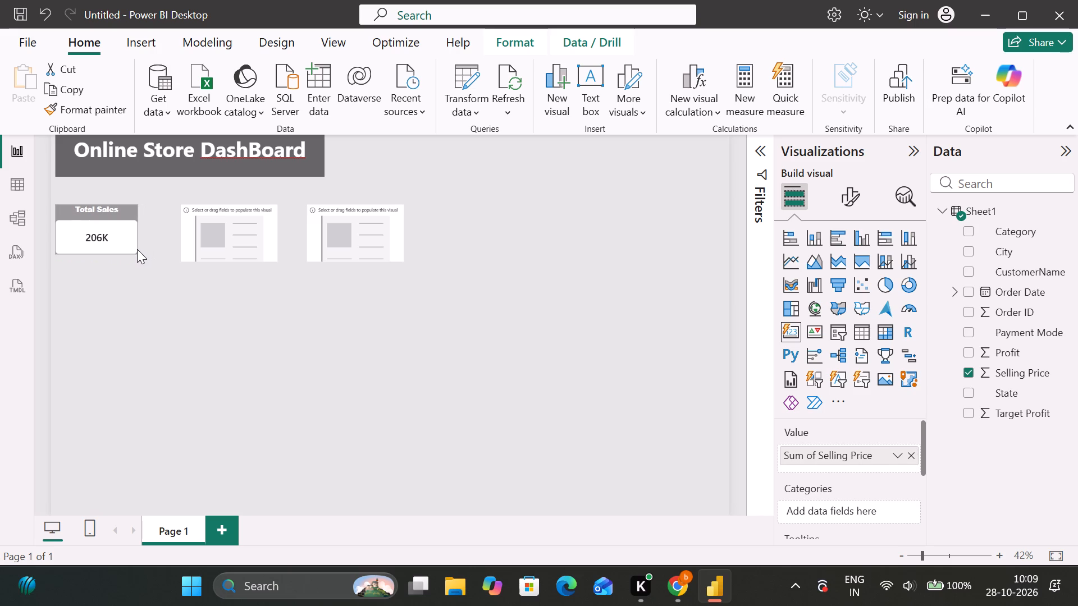
Narrow the Total Sales card slightly to about 95% of its width, keeping its upper-left corner in place.
{"action": "left_click_drag", "start_coordinate": [137, 249], "coordinate": [132, 251]}
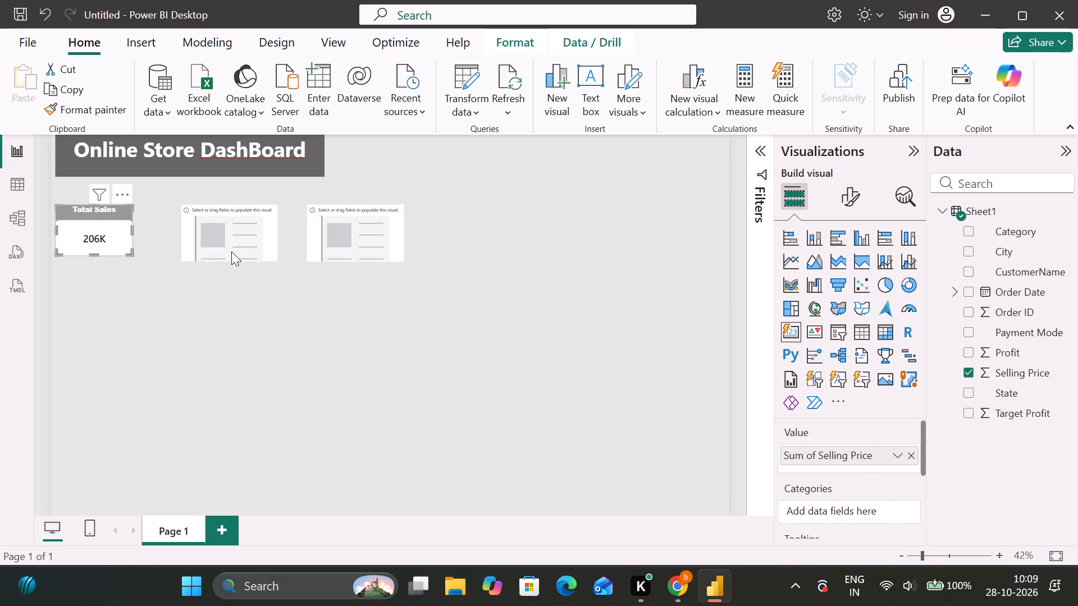
Move the first empty card closer to the Total Sales card, aligning their bottom edges, and narrow it to about 85% of its width.
{"action": "left_click_drag", "start_coordinate": [231, 251], "coordinate": [200, 244]}
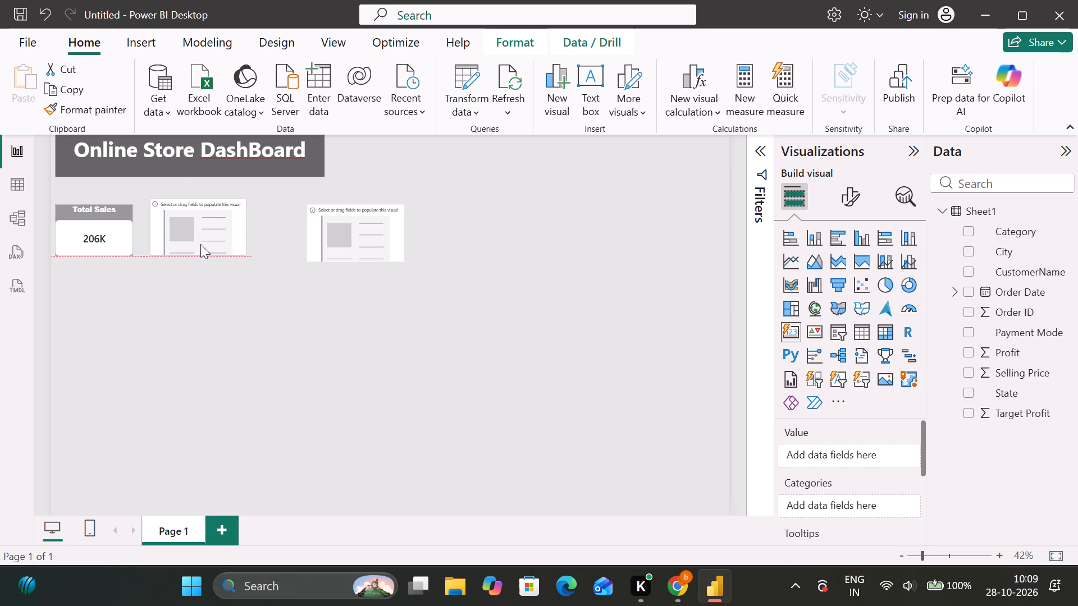
{"action": "left_click_drag", "start_coordinate": [200, 244], "coordinate": [202, 244]}
{"action": "left_click_drag", "start_coordinate": [244, 252], "coordinate": [230, 251]}
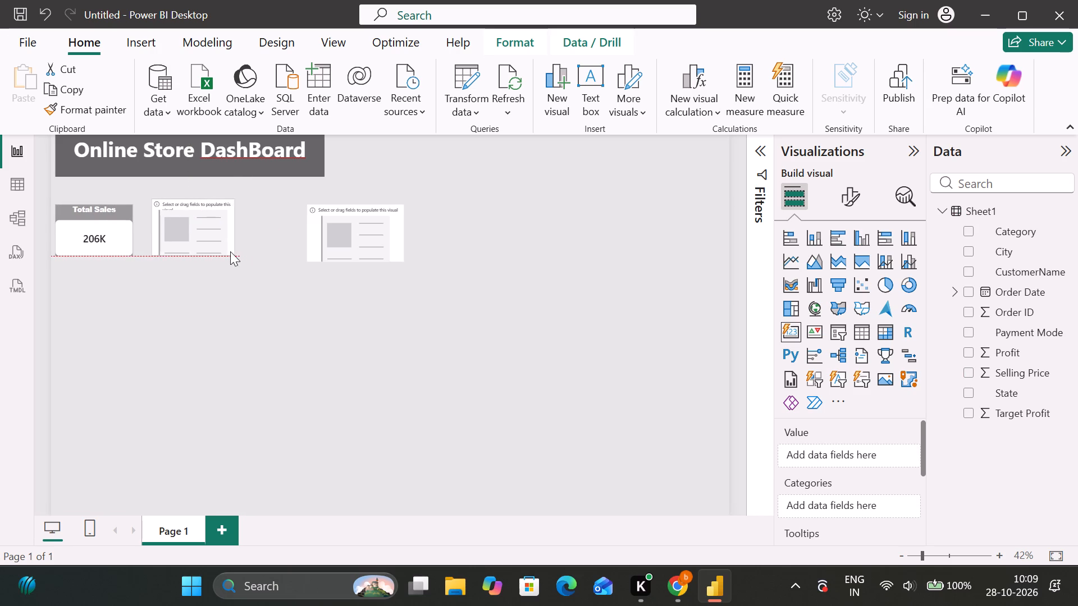
{"action": "left_click_drag", "start_coordinate": [230, 251], "coordinate": [229, 251]}
{"action": "left_click", "coordinate": [232, 202]}
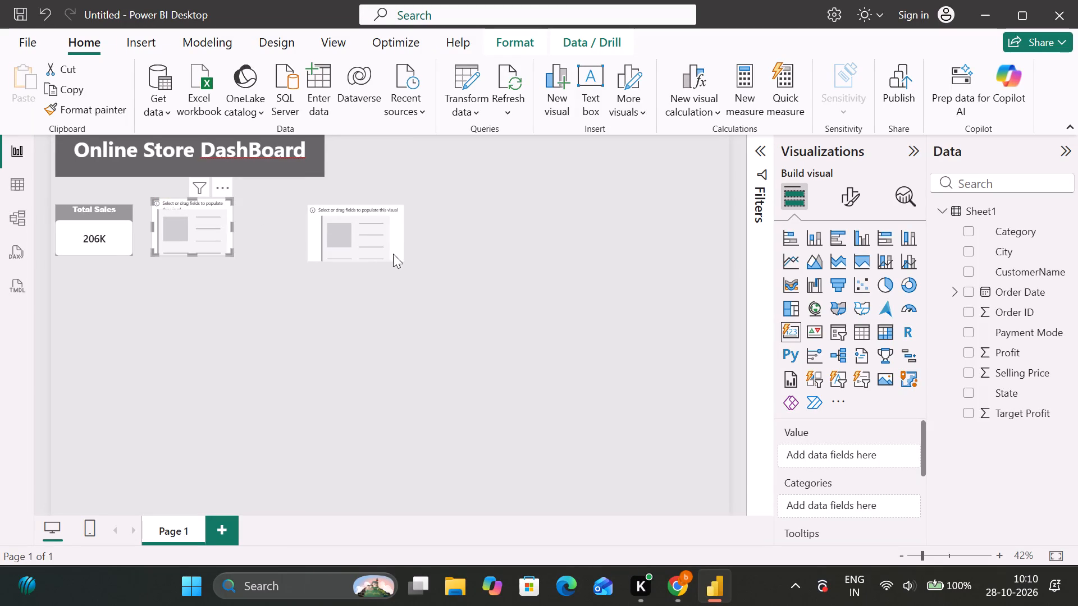
Move the second empty card beside the first one, top edges aligned, and narrow it to about 80% of its width.
{"action": "left_click_drag", "start_coordinate": [371, 238], "coordinate": [320, 229]}
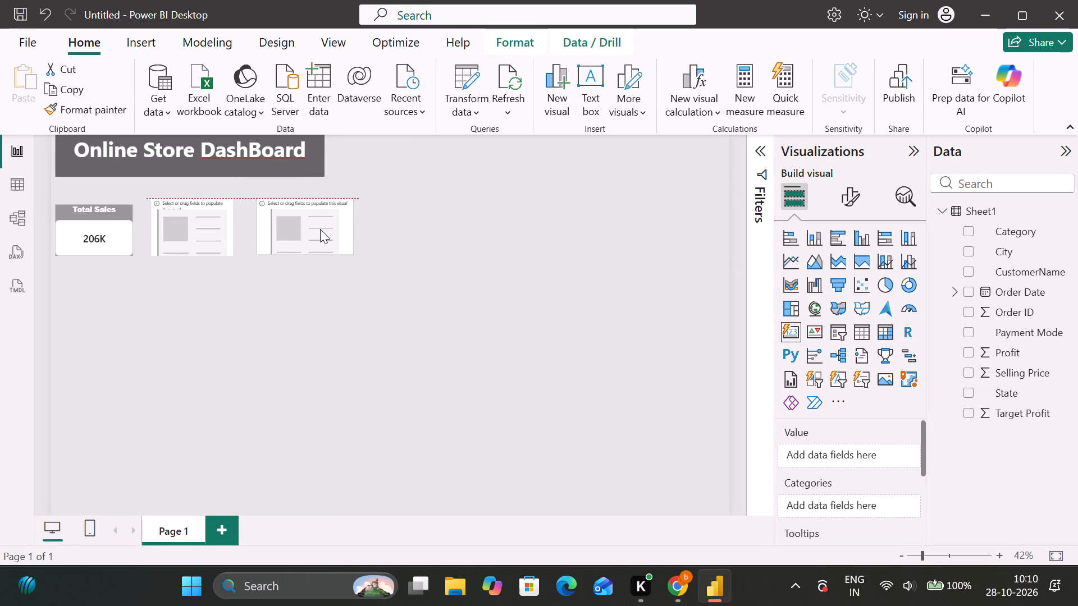
{"action": "left_click_drag", "start_coordinate": [320, 229], "coordinate": [311, 229]}
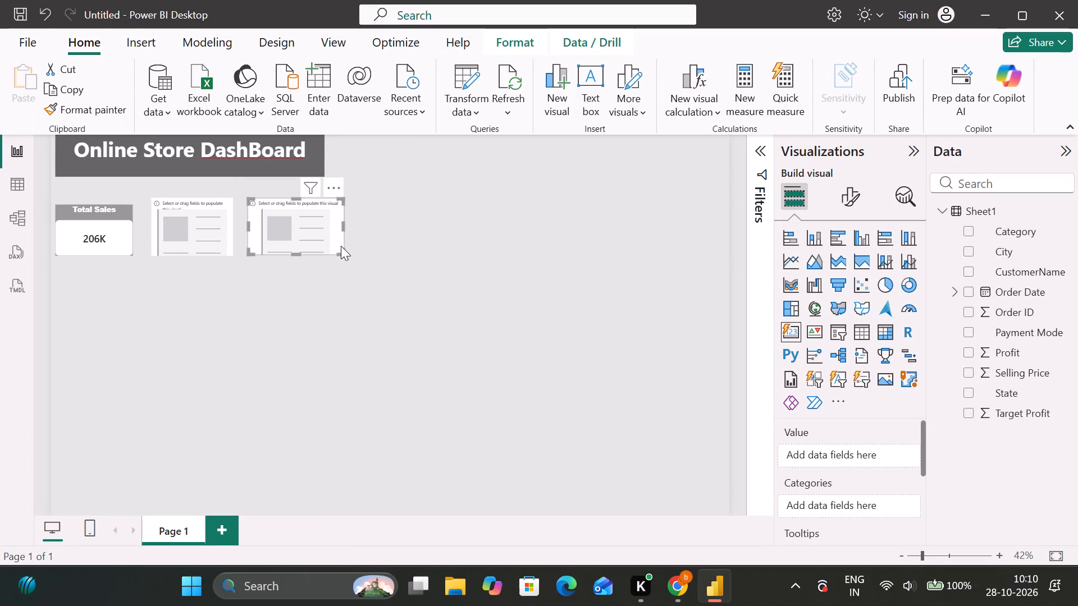
{"action": "left_click_drag", "start_coordinate": [340, 250], "coordinate": [326, 250]}
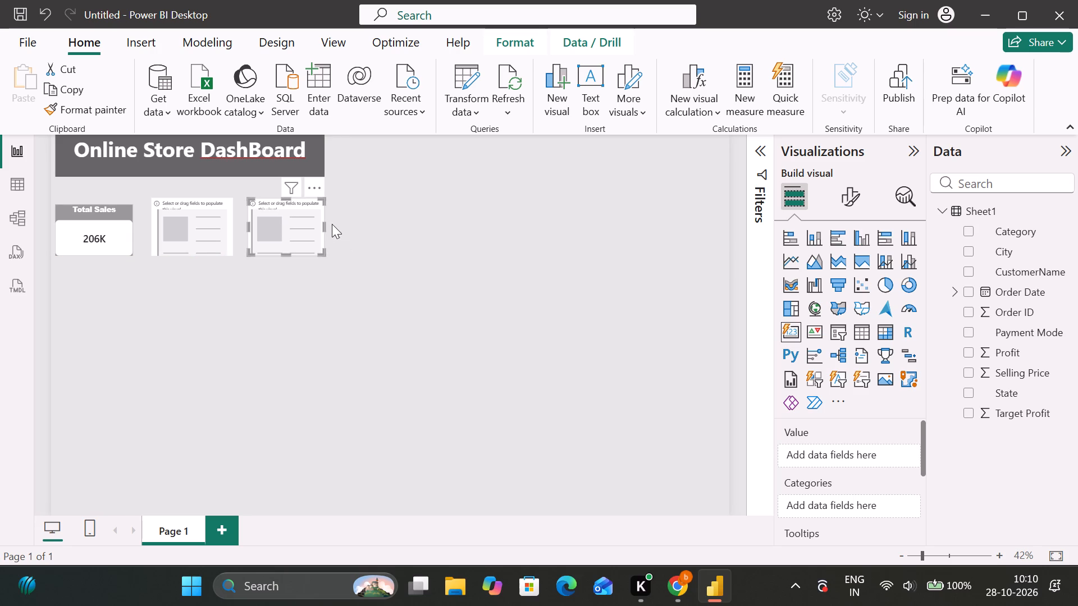
{"action": "left_click", "coordinate": [379, 332]}
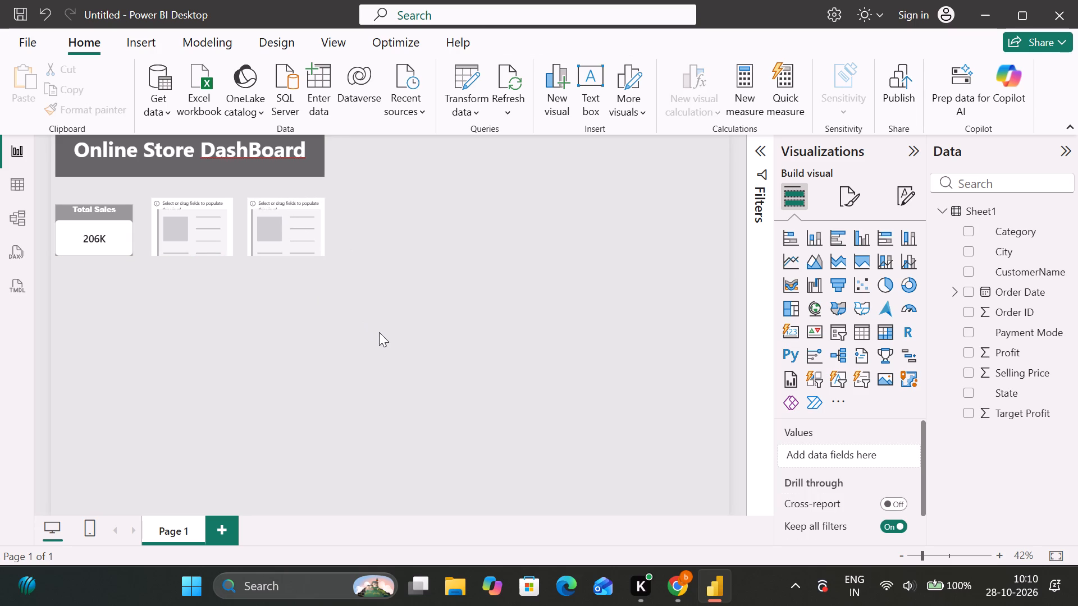
Add the Profit field as the value of the middle card.
{"action": "left_click", "coordinate": [189, 231]}
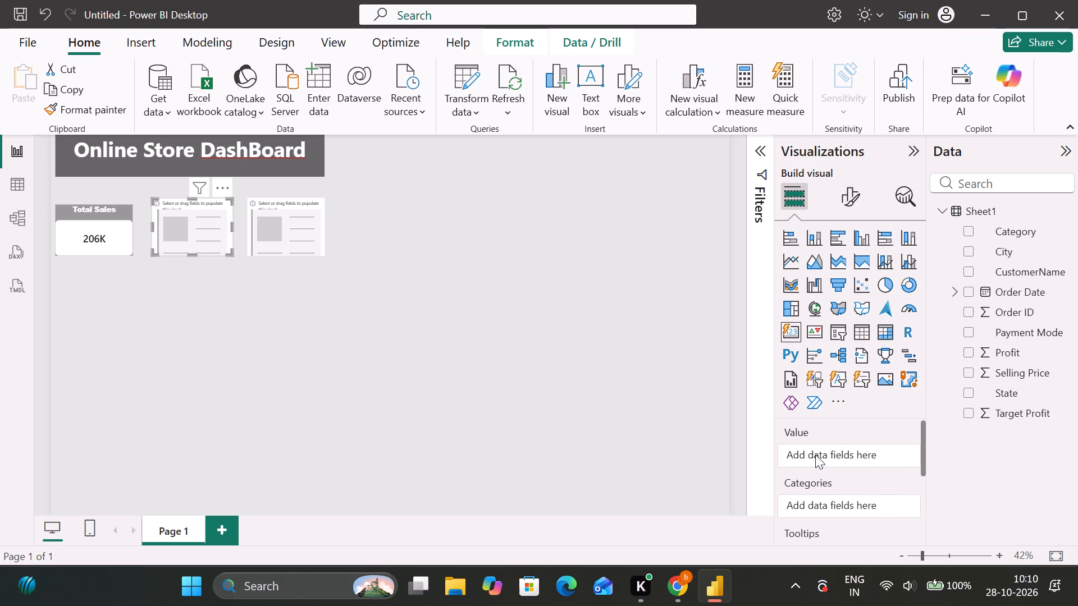
{"action": "left_click_drag", "start_coordinate": [970, 352], "coordinate": [848, 415]}
{"action": "left_click_drag", "start_coordinate": [848, 415], "coordinate": [824, 456]}
{"action": "left_click", "coordinate": [363, 401]}
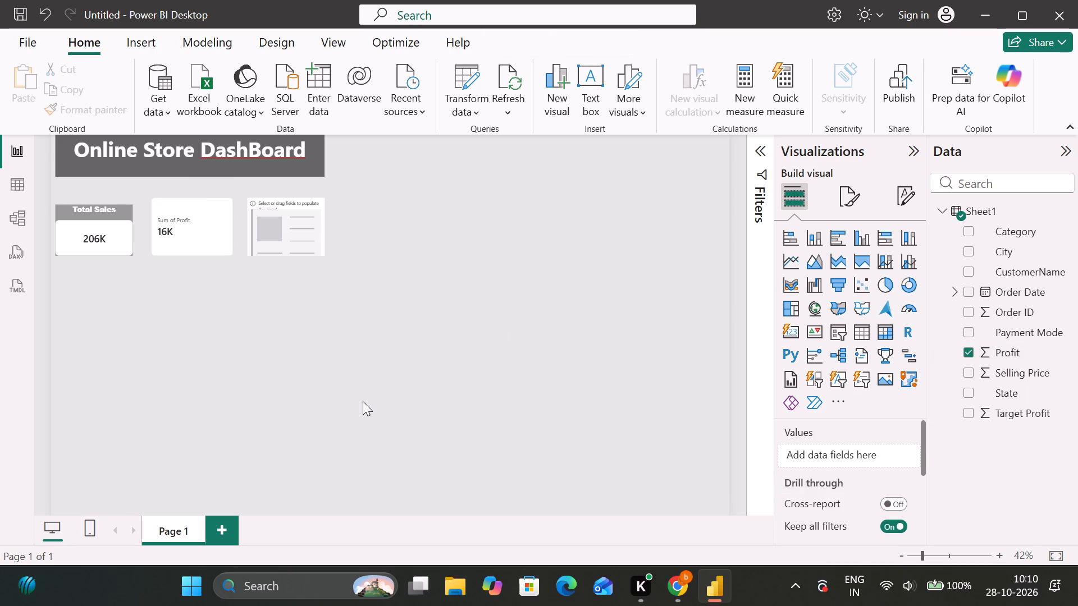
Add the Order ID field as the value of the third card in the row.
{"action": "left_click", "coordinate": [295, 222]}
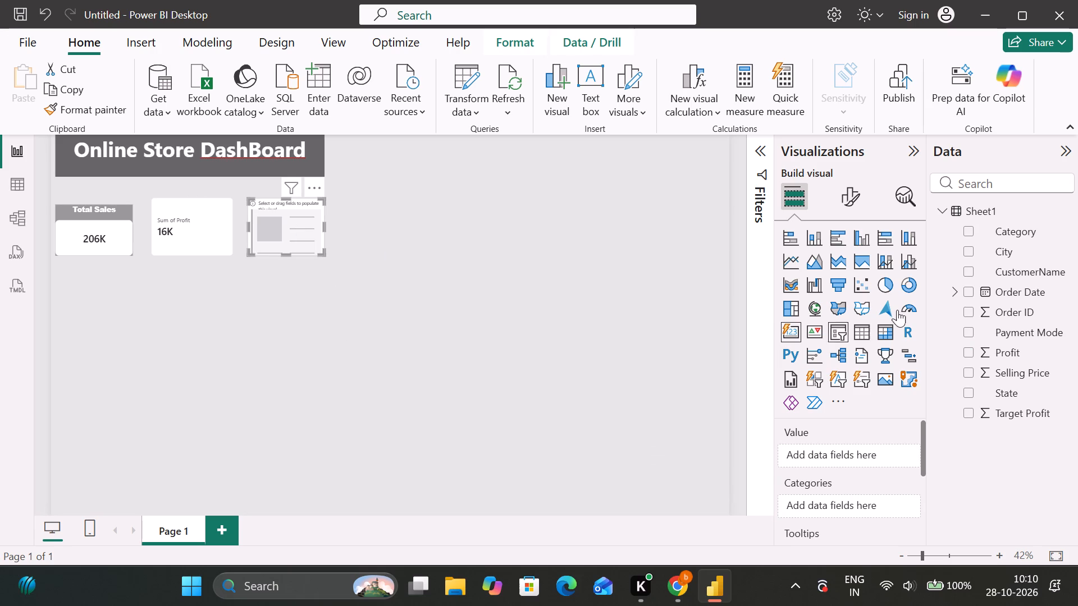
{"action": "left_click_drag", "start_coordinate": [967, 310], "coordinate": [817, 460]}
{"action": "left_click", "coordinate": [461, 419]}
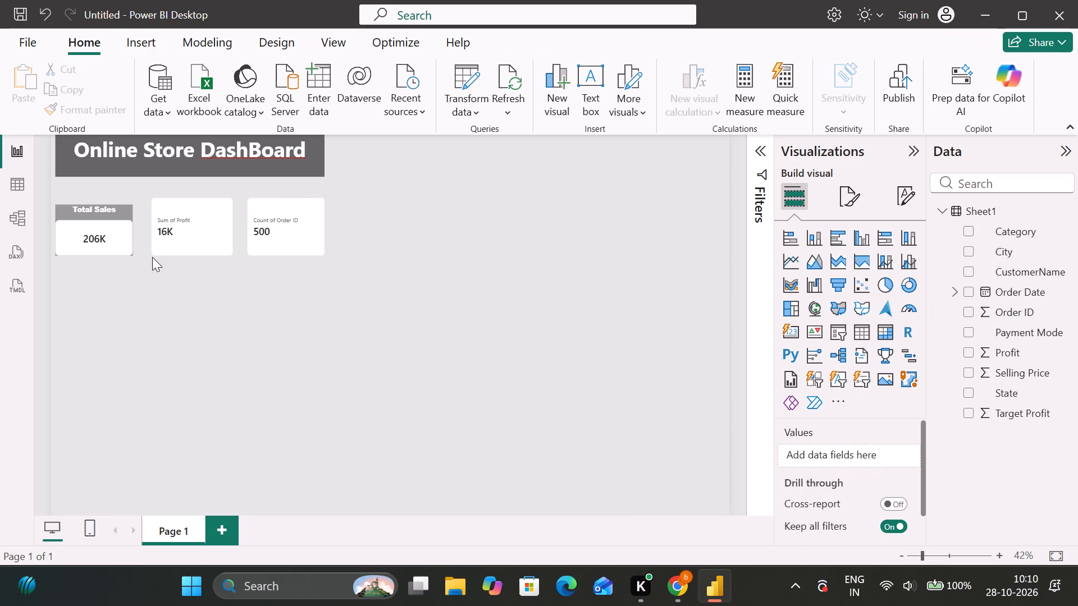
Turn on the title of the Profit card and enter the text "Sum Of".
{"action": "left_click", "coordinate": [189, 242]}
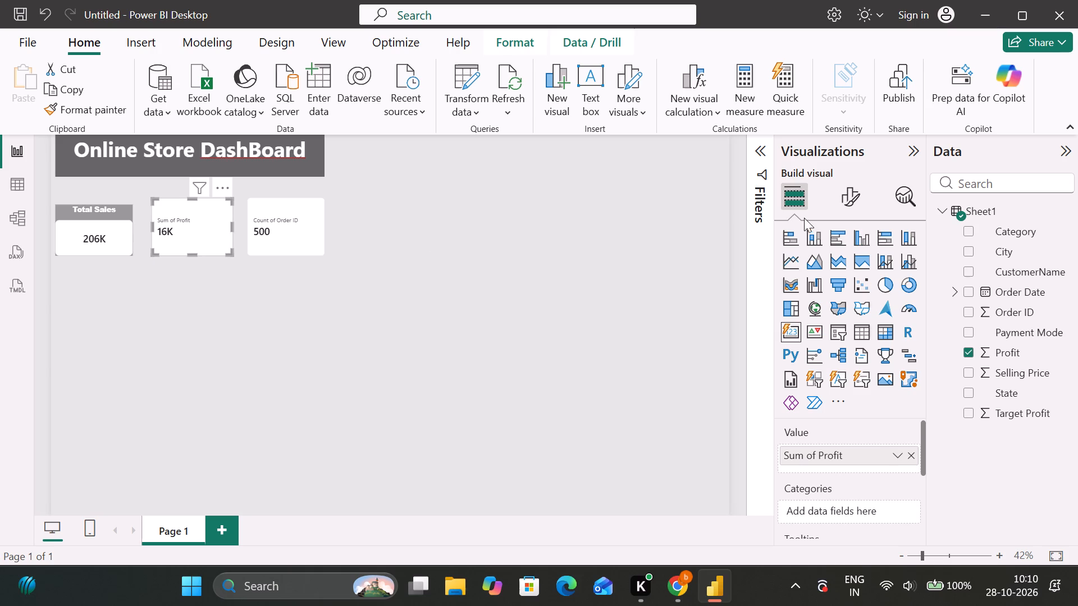
{"action": "left_click", "coordinate": [837, 191]}
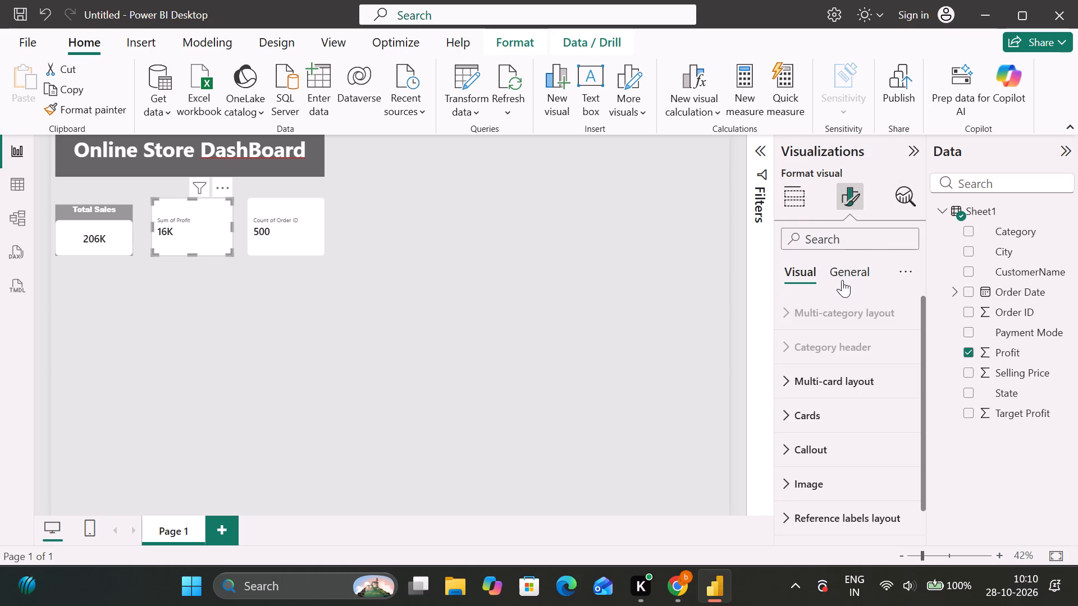
{"action": "left_click", "coordinate": [842, 280]}
{"action": "left_click", "coordinate": [852, 345]}
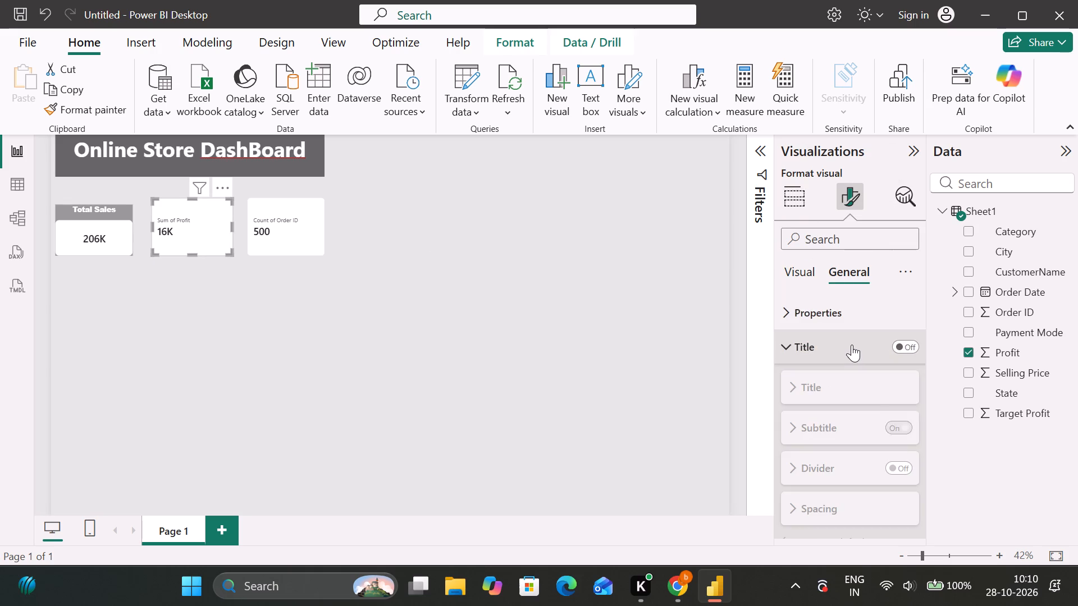
{"action": "left_click", "coordinate": [899, 351]}
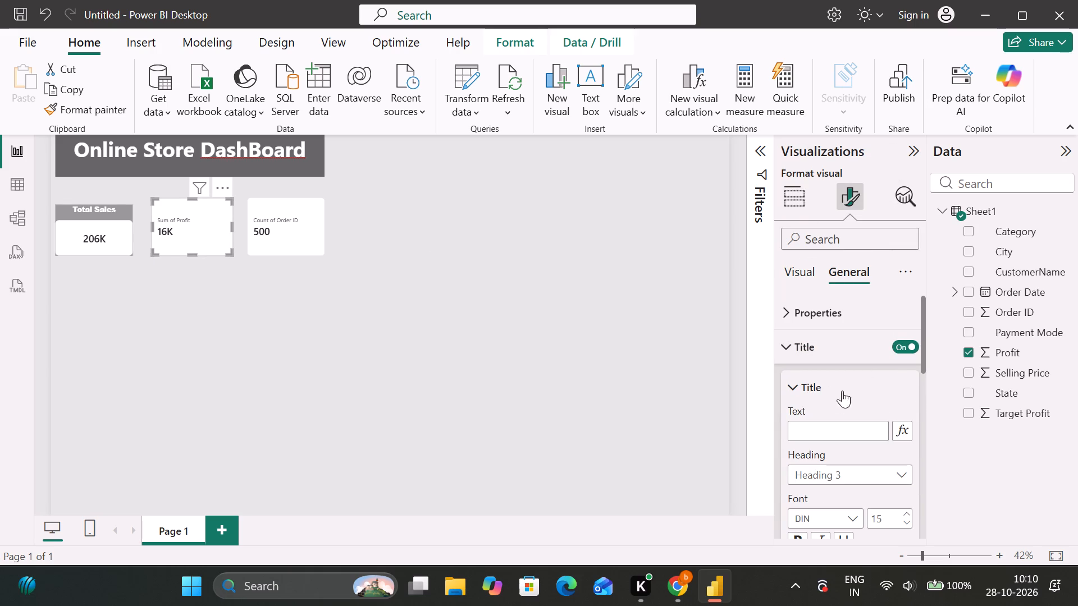
{"action": "left_click", "coordinate": [819, 435]}
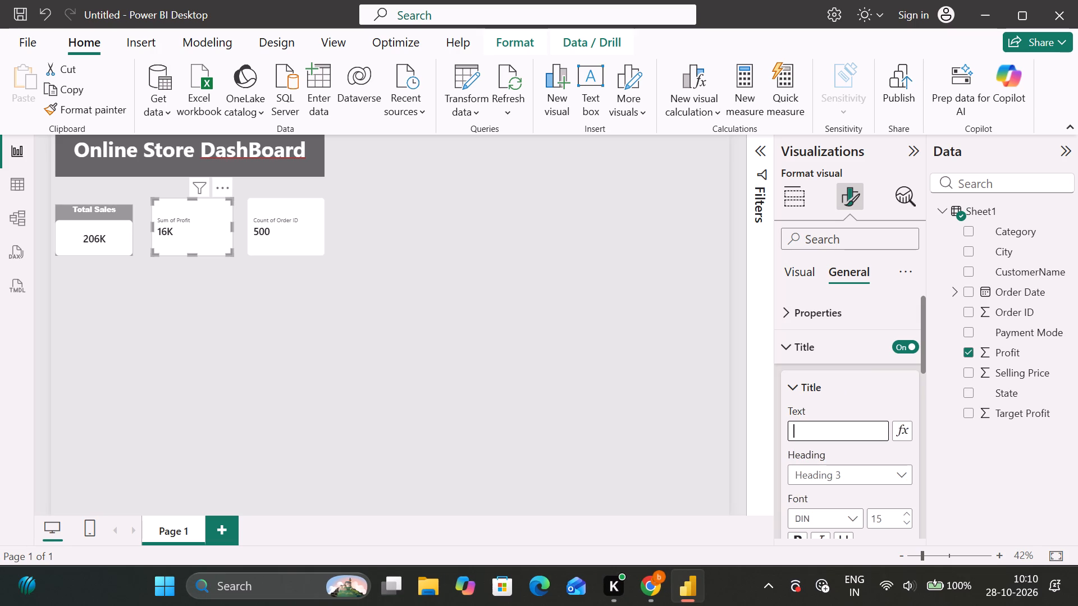
{"action": "type", "text": "Sum"}
{"action": "key", "text": "space"}
{"action": "type", "text": "Of"}
{"action": "key", "text": "space"}
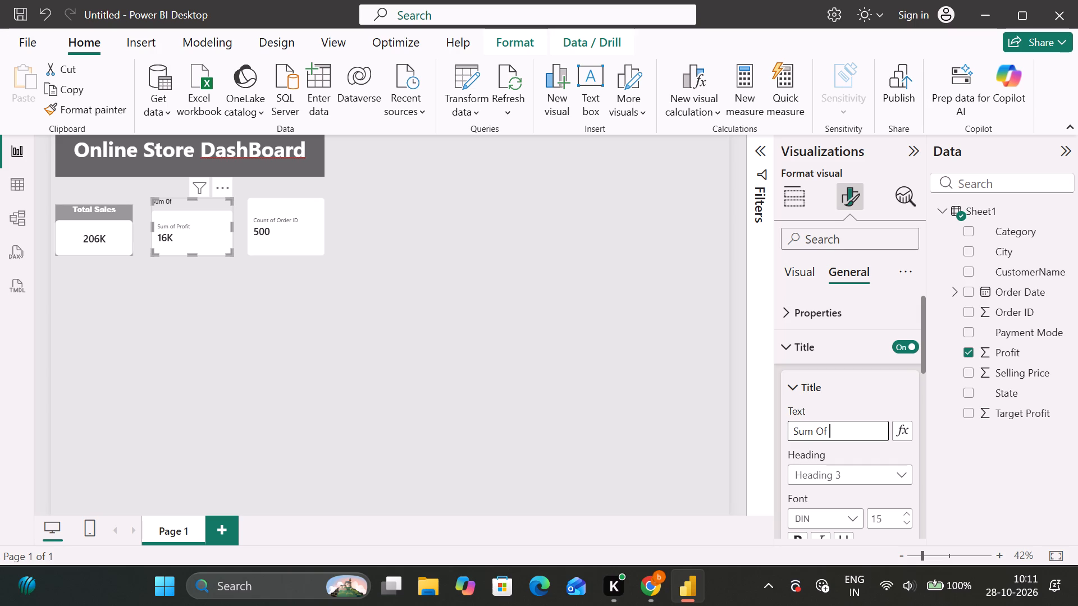
Switch to the course in Chrome and examine the sample Online Store Dashboard in the Adding a Combo Chart lesson's slides.
{"action": "key", "text": "alt+Tab"}
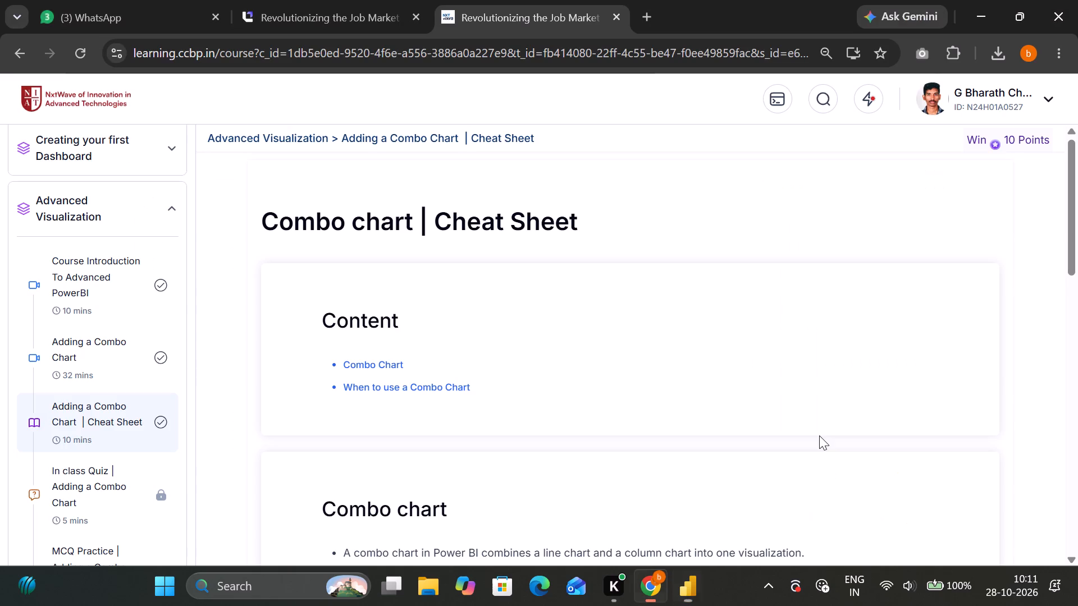
{"action": "scroll", "coordinate": [691, 405], "scroll_direction": "down", "scroll_amount": 7}
{"action": "scroll", "coordinate": [691, 405], "scroll_direction": "up", "scroll_amount": 1}
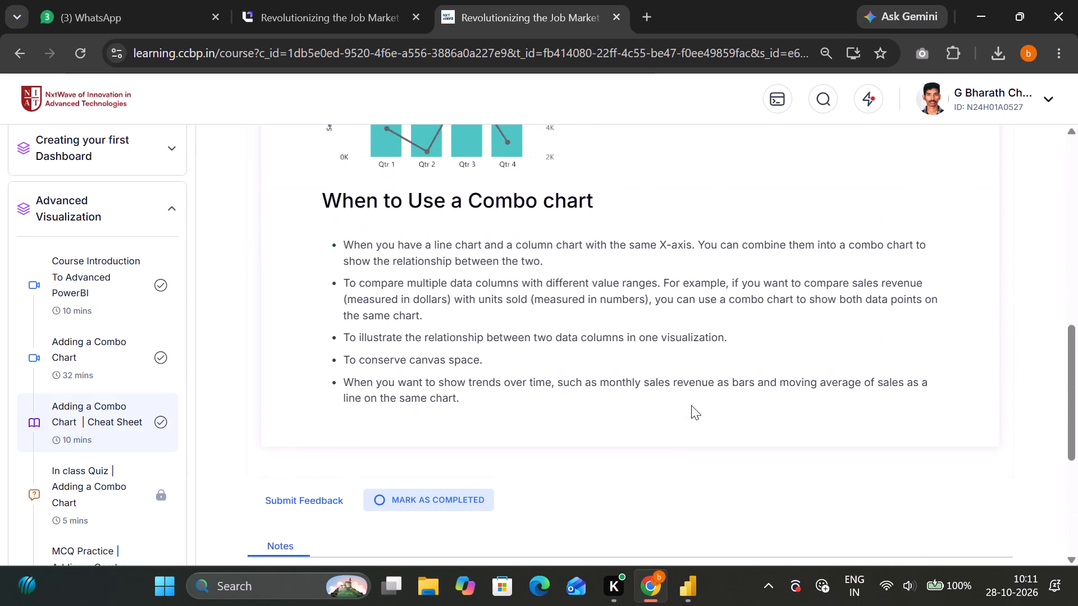
{"action": "scroll", "coordinate": [691, 405], "scroll_direction": "up", "scroll_amount": 2}
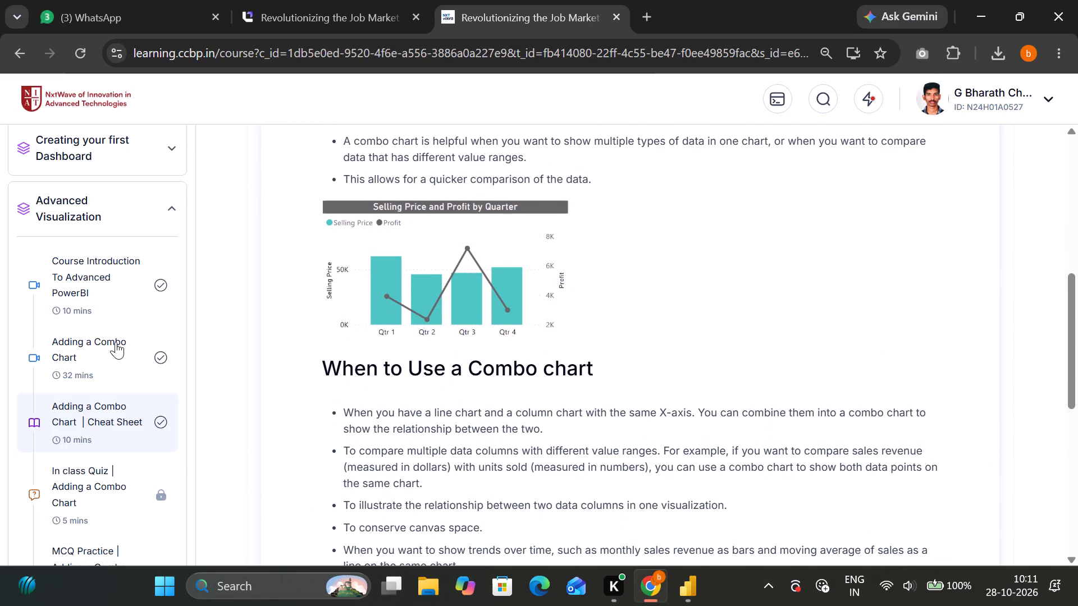
{"action": "left_click", "coordinate": [116, 342]}
{"action": "scroll", "coordinate": [423, 345], "scroll_direction": "down", "scroll_amount": 1}
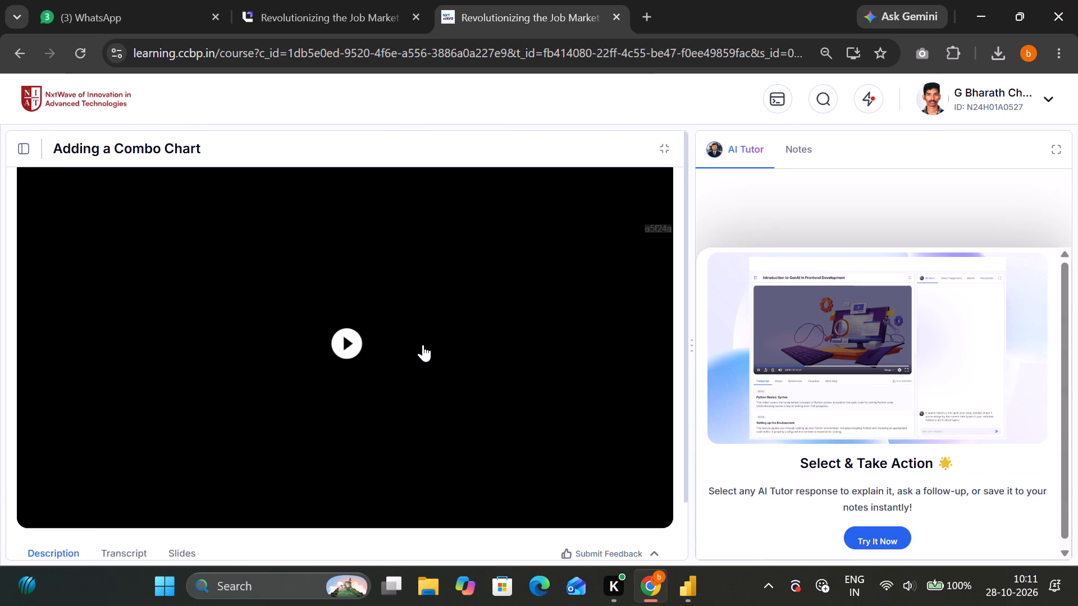
{"action": "scroll", "coordinate": [423, 345], "scroll_direction": "down", "scroll_amount": 2}
{"action": "left_click", "coordinate": [176, 499]}
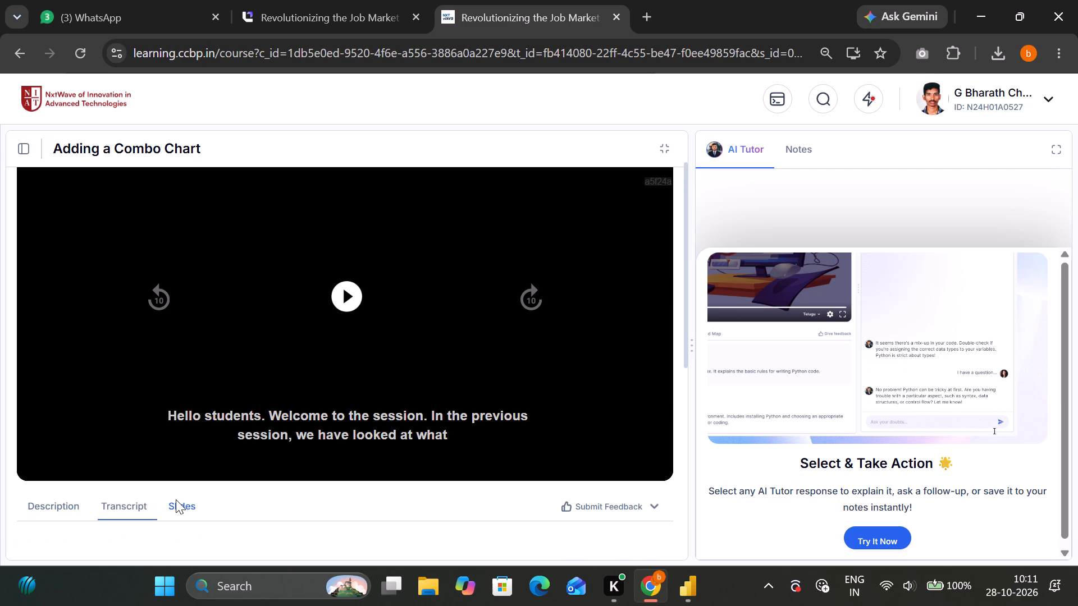
{"action": "scroll", "coordinate": [176, 499], "scroll_direction": "down", "scroll_amount": 5}
{"action": "scroll", "coordinate": [310, 488], "scroll_direction": "down", "scroll_amount": 3}
{"action": "left_click", "coordinate": [529, 371]}
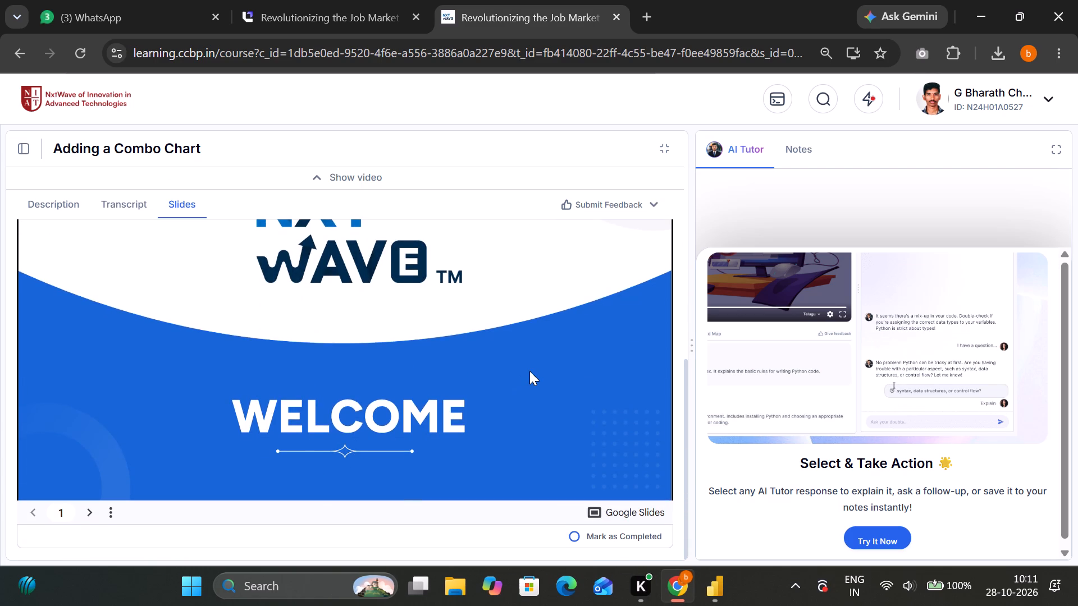
{"action": "key", "text": "Right"}
{"action": "key", "text": "Right"}
{"action": "key", "text": "Right"}
{"action": "key", "text": "Left"}
{"action": "key", "text": "Left"}
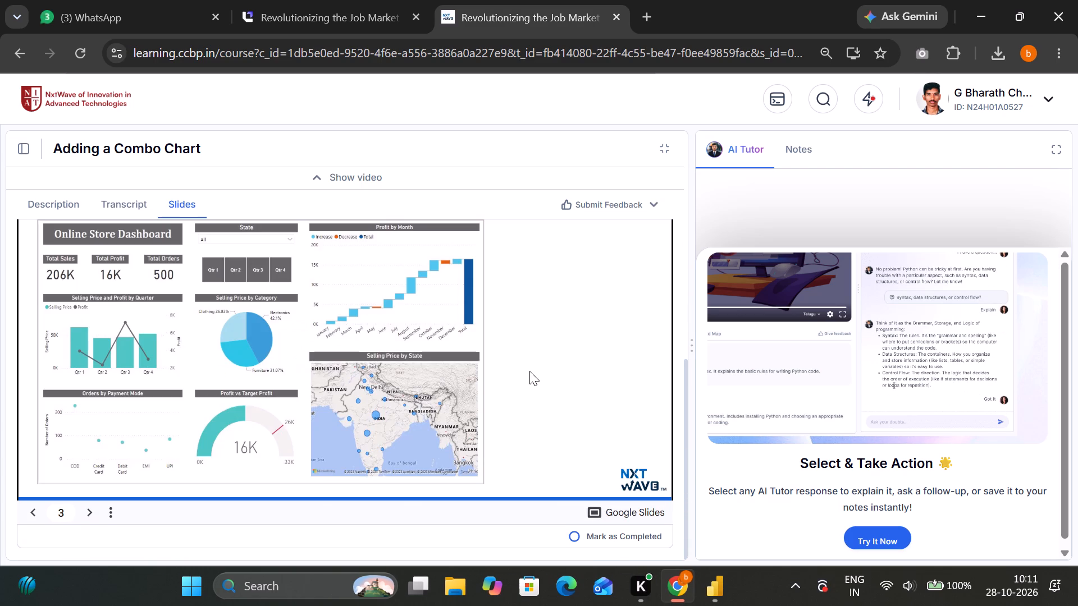
{"action": "scroll", "coordinate": [490, 351], "scroll_direction": "up", "scroll_amount": 1}
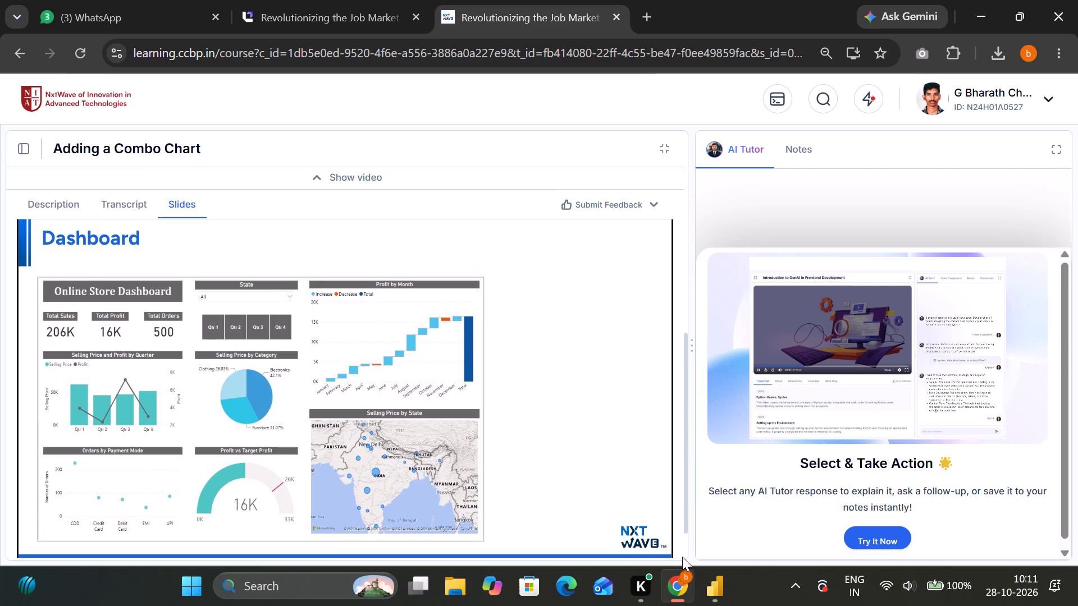
Return to Power BI Desktop and replace the Profit card's title text with "Total Profit".
{"action": "left_click", "coordinate": [714, 593]}
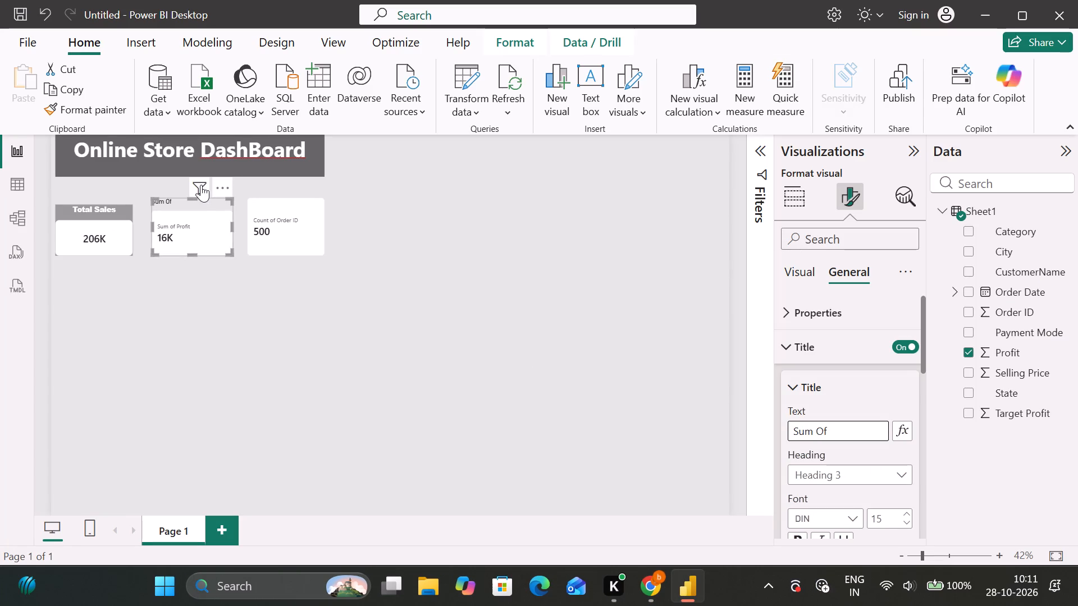
{"action": "left_click", "coordinate": [837, 429]}
{"action": "key", "text": "BackSpace"}
{"action": "key", "text": "BackSpace"}
{"action": "key", "text": "BackSpace"}
{"action": "key", "text": "BackSpace"}
{"action": "key", "text": "BackSpace"}
{"action": "key", "text": "BackSpace"}
{"action": "key", "text": "BackSpace"}
{"action": "key", "text": "BackSpace"}
{"action": "key", "text": "BackSpace"}
{"action": "key", "text": "BackSpace"}
{"action": "key", "text": "BackSpace"}
{"action": "key", "text": "BackSpace"}
{"action": "type", "text": "Total Profit"}
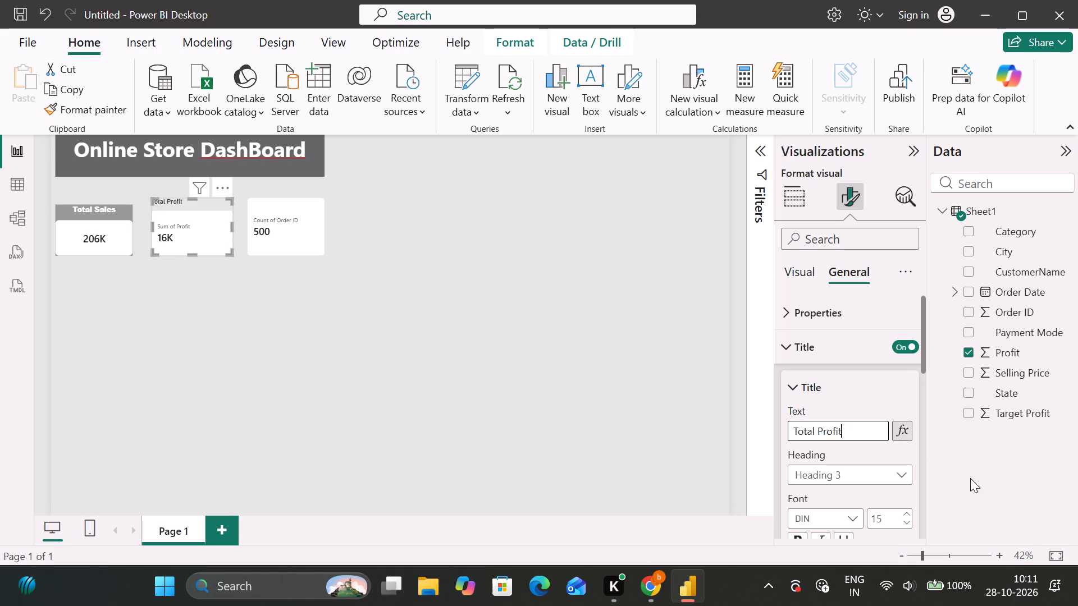
Format the Total Profit card's title as bold white text with centred horizontal alignment.
{"action": "scroll", "coordinate": [831, 458], "scroll_direction": "down", "scroll_amount": 1}
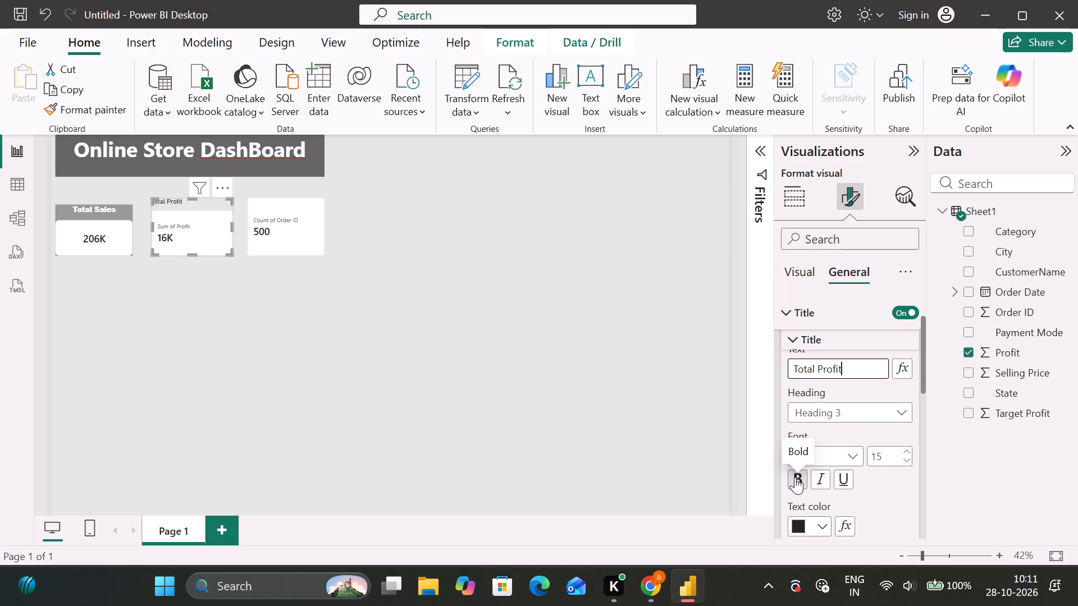
{"action": "left_click", "coordinate": [795, 477]}
{"action": "scroll", "coordinate": [840, 503], "scroll_direction": "down", "scroll_amount": 1}
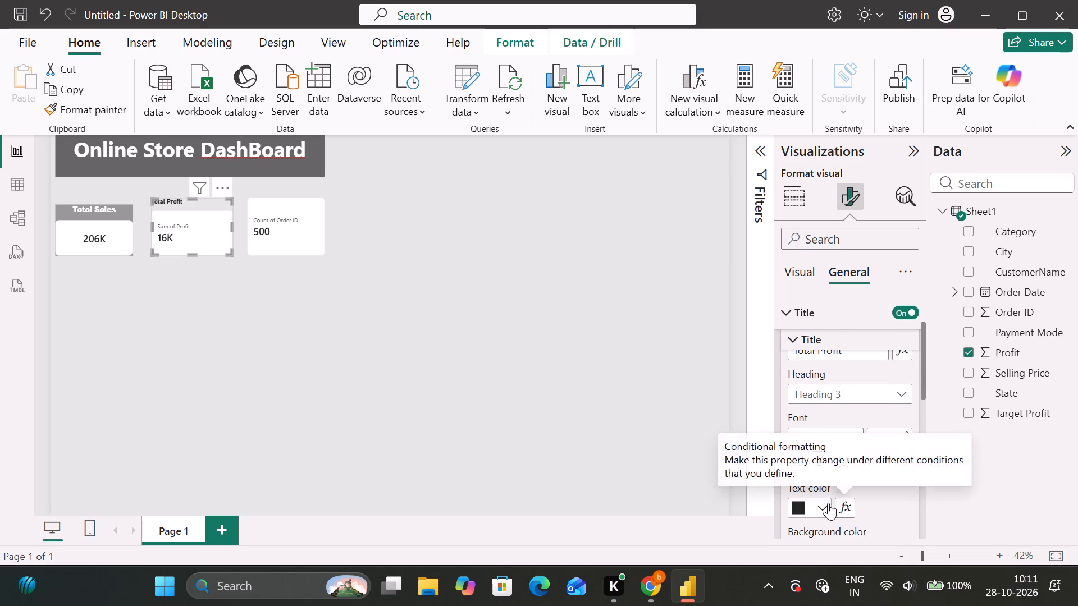
{"action": "left_click", "coordinate": [828, 503]}
{"action": "left_click", "coordinate": [808, 200]}
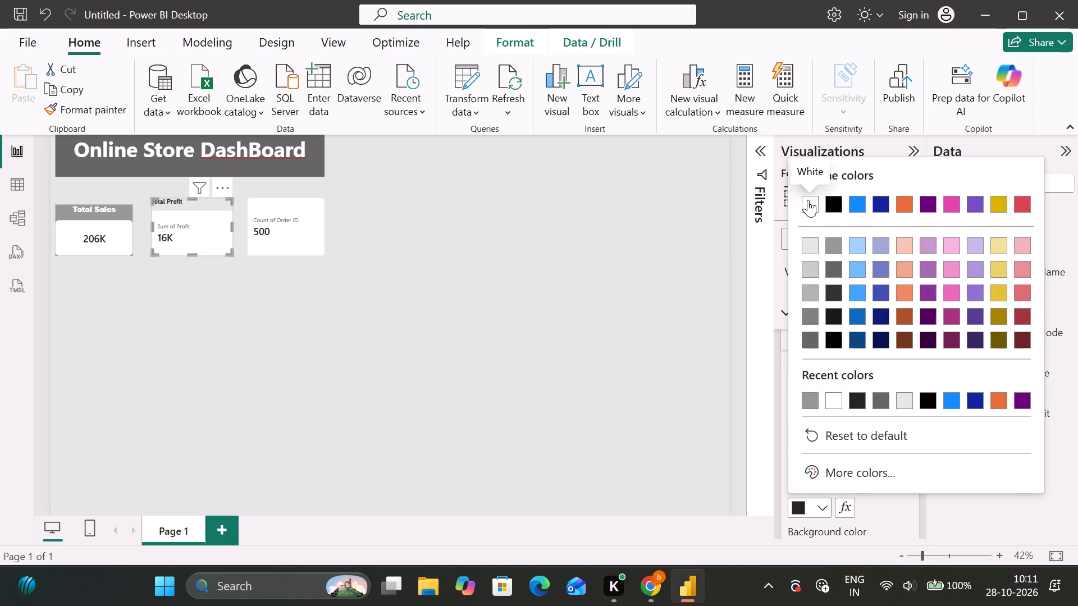
{"action": "scroll", "coordinate": [833, 417], "scroll_direction": "down", "scroll_amount": 1}
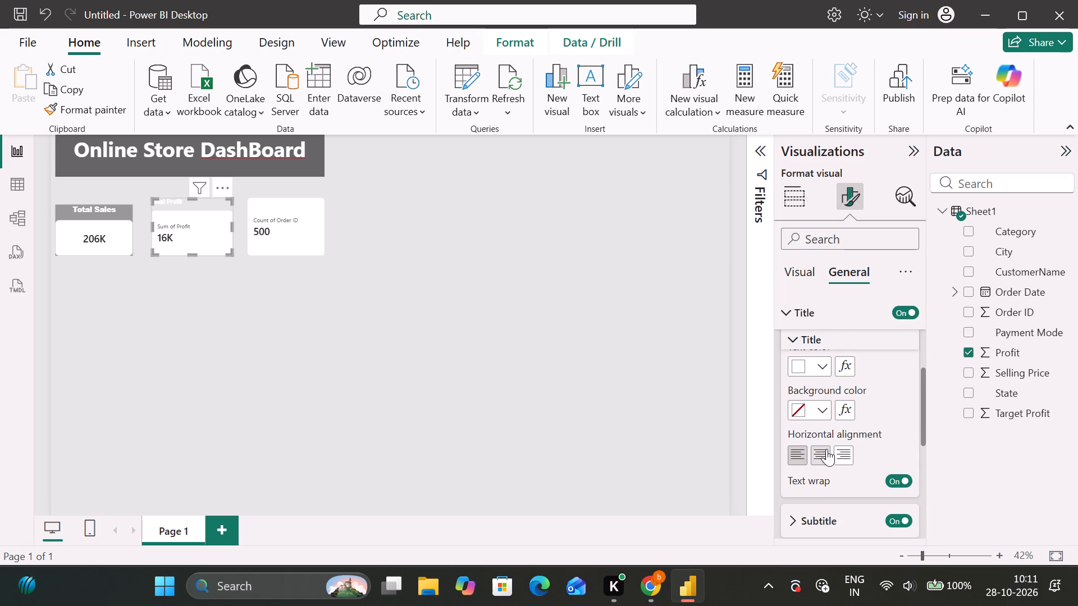
{"action": "left_click", "coordinate": [825, 451]}
{"action": "scroll", "coordinate": [825, 451], "scroll_direction": "down", "scroll_amount": 2}
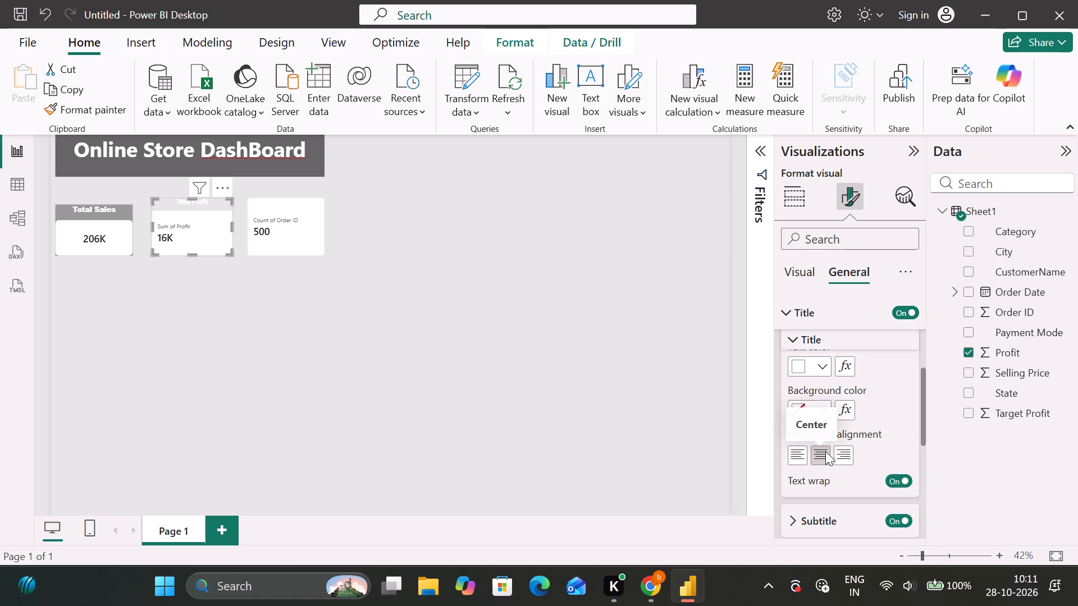
{"action": "scroll", "coordinate": [825, 451], "scroll_direction": "down", "scroll_amount": 1}
{"action": "scroll", "coordinate": [864, 424], "scroll_direction": "up", "scroll_amount": 4}
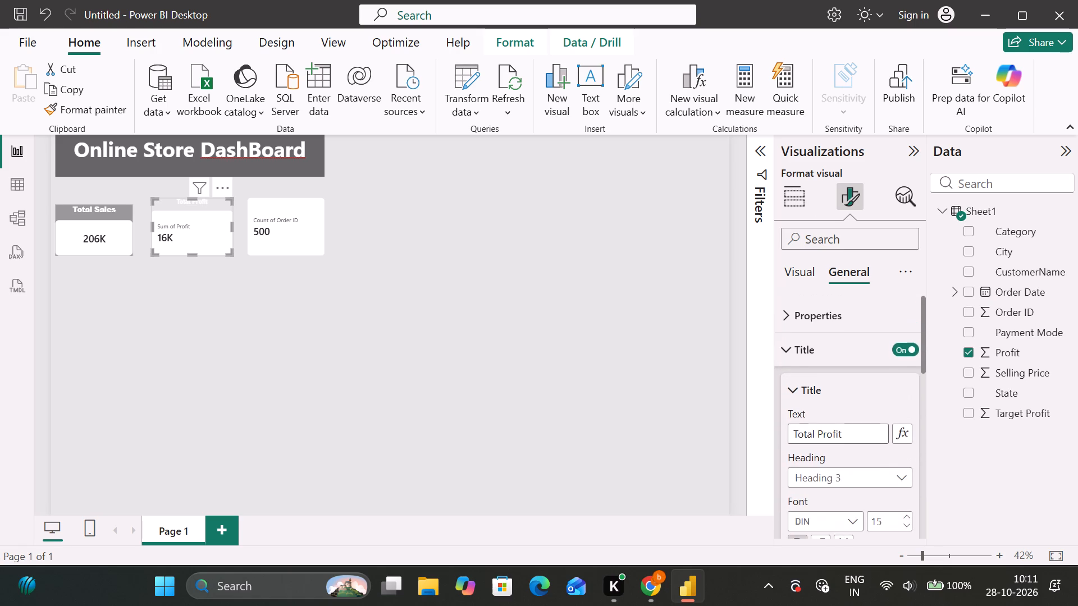
Turn on the Total Profit card's background and set its colour to grey (Black, 60% lighter).
{"action": "left_click", "coordinate": [784, 333]}
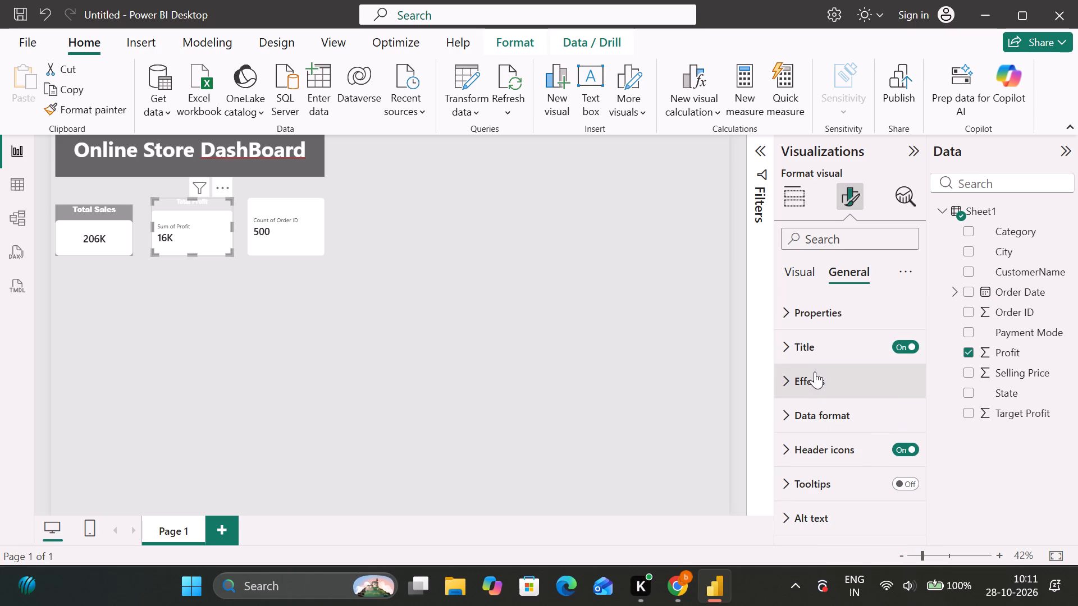
{"action": "left_click", "coordinate": [814, 369]}
{"action": "left_click", "coordinate": [893, 421]}
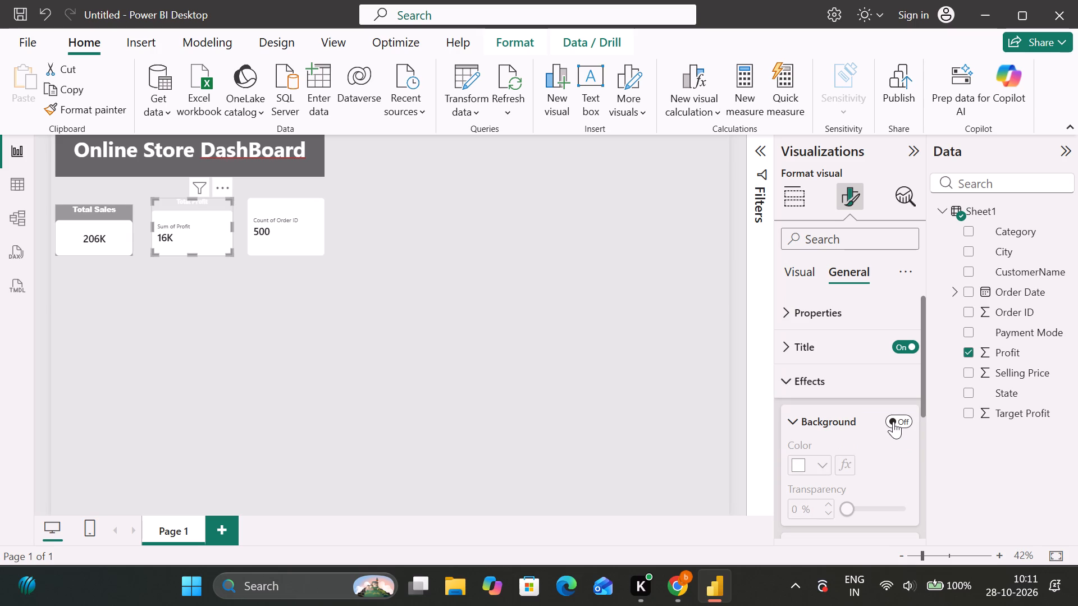
{"action": "left_click", "coordinate": [822, 466]}
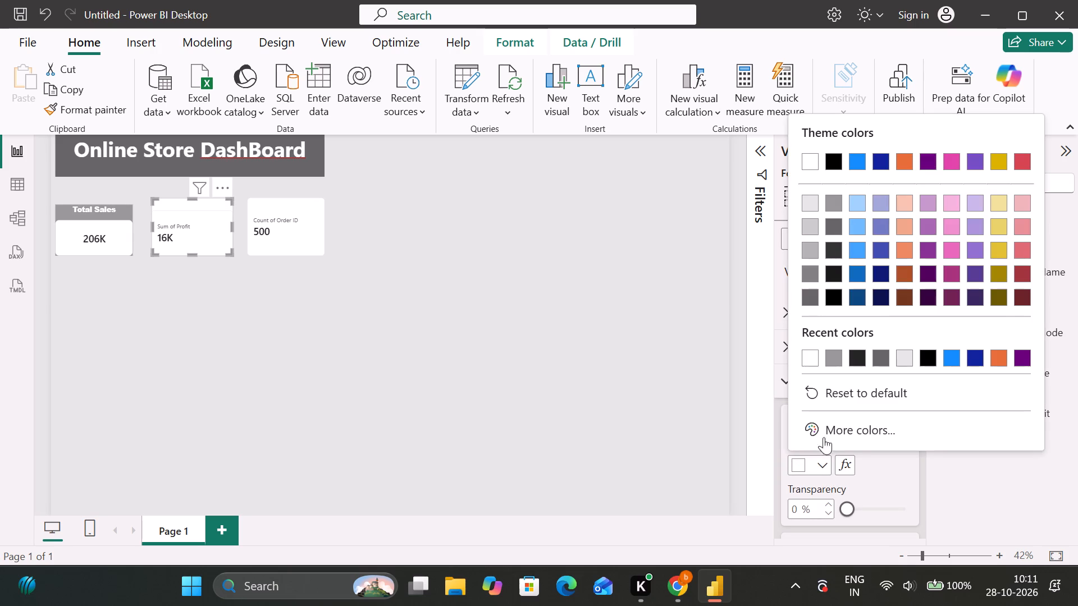
{"action": "left_click", "coordinate": [834, 204]}
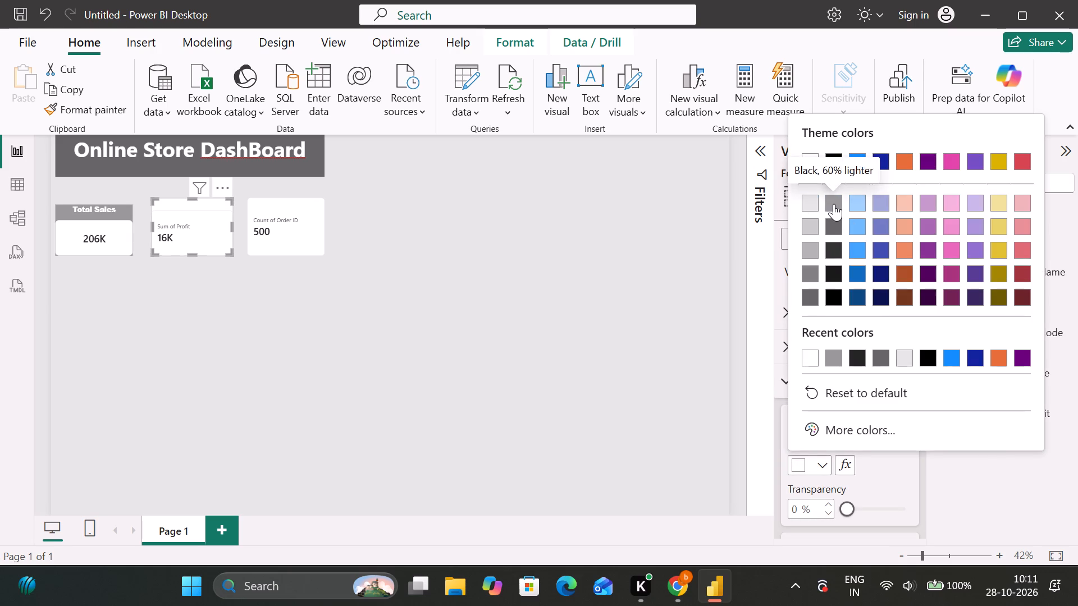
{"action": "left_click", "coordinate": [472, 343]}
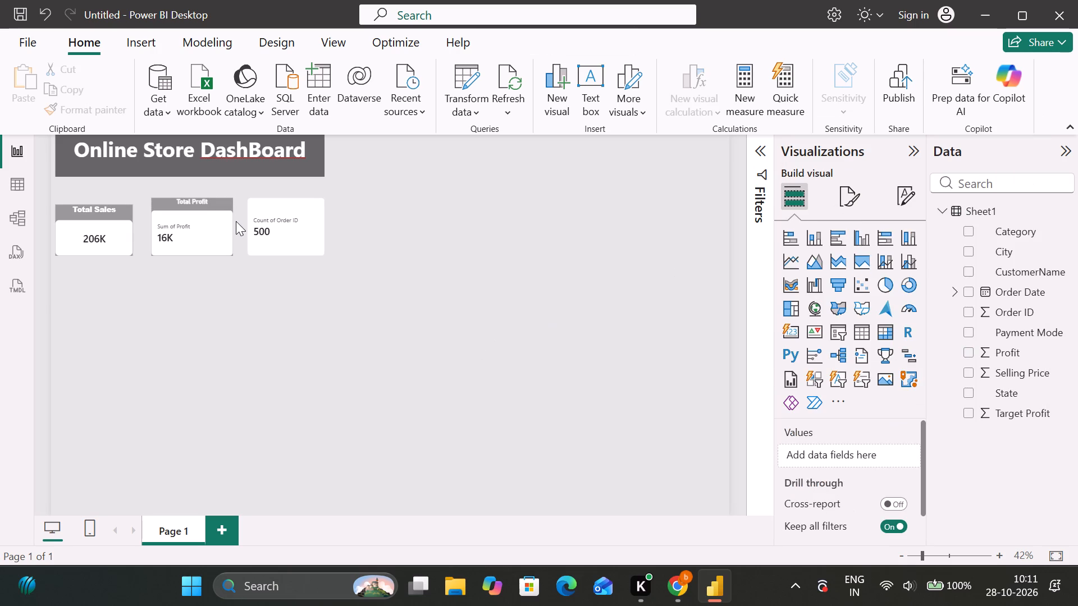
Shrink the Total Profit card slightly in height and width so its top edge lines up with the Total Sales card.
{"action": "left_click", "coordinate": [208, 229]}
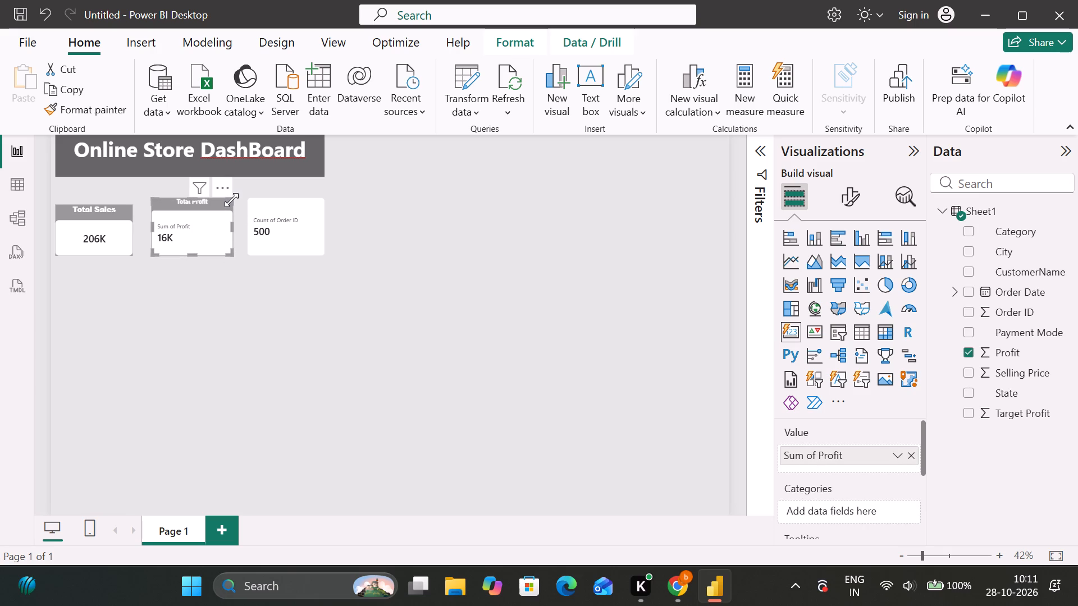
{"action": "left_click_drag", "start_coordinate": [231, 200], "coordinate": [230, 206]}
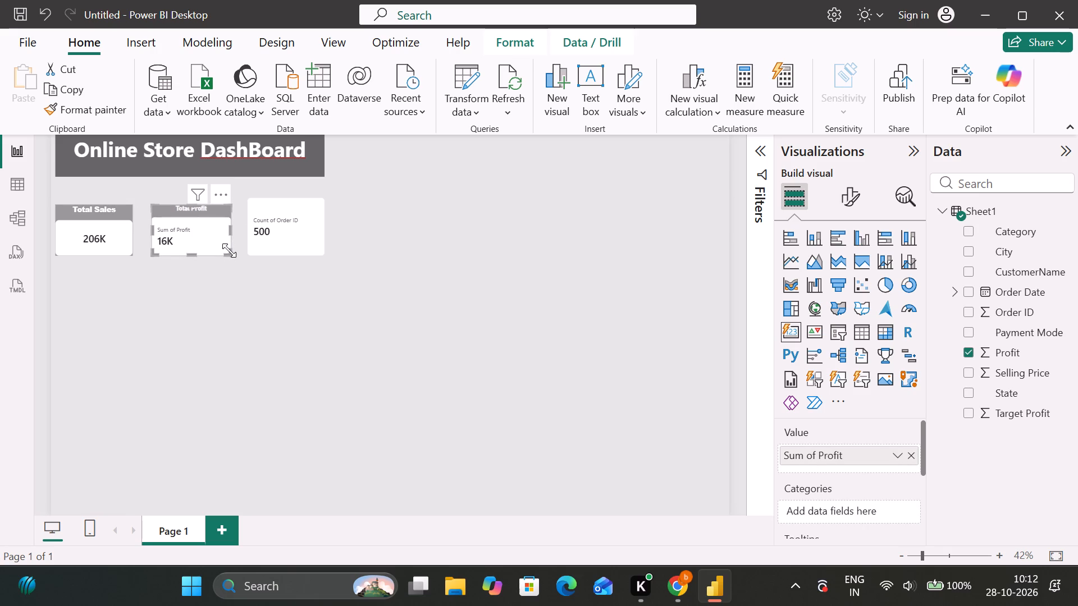
{"action": "left_click_drag", "start_coordinate": [229, 250], "coordinate": [224, 250]}
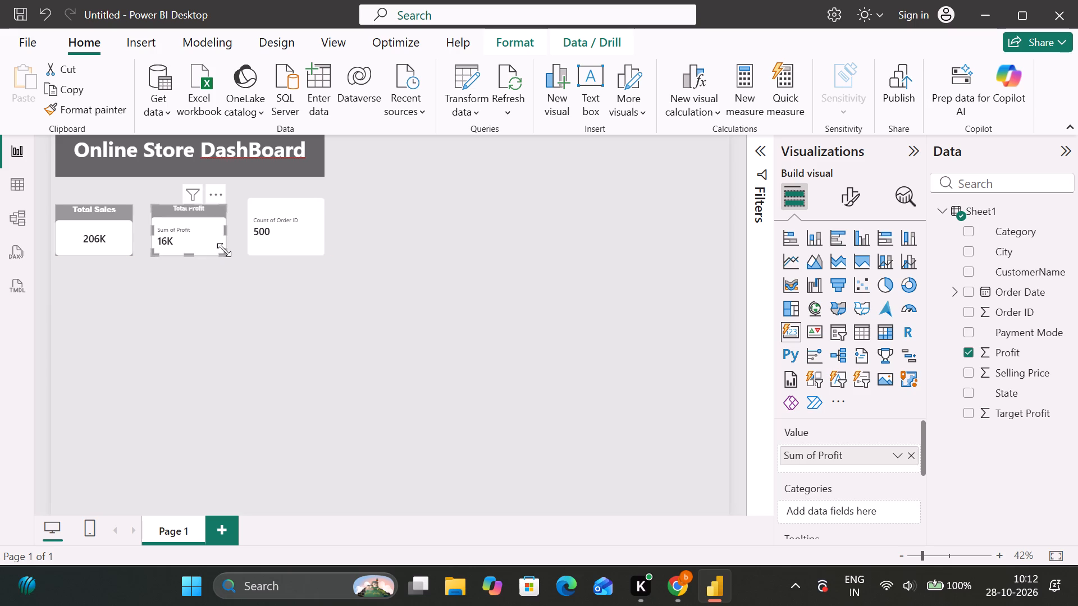
{"action": "left_click", "coordinate": [265, 300]}
Centre the callout value horizontally in the Total Profit card.
{"action": "left_click", "coordinate": [200, 240]}
{"action": "left_click", "coordinate": [840, 199]}
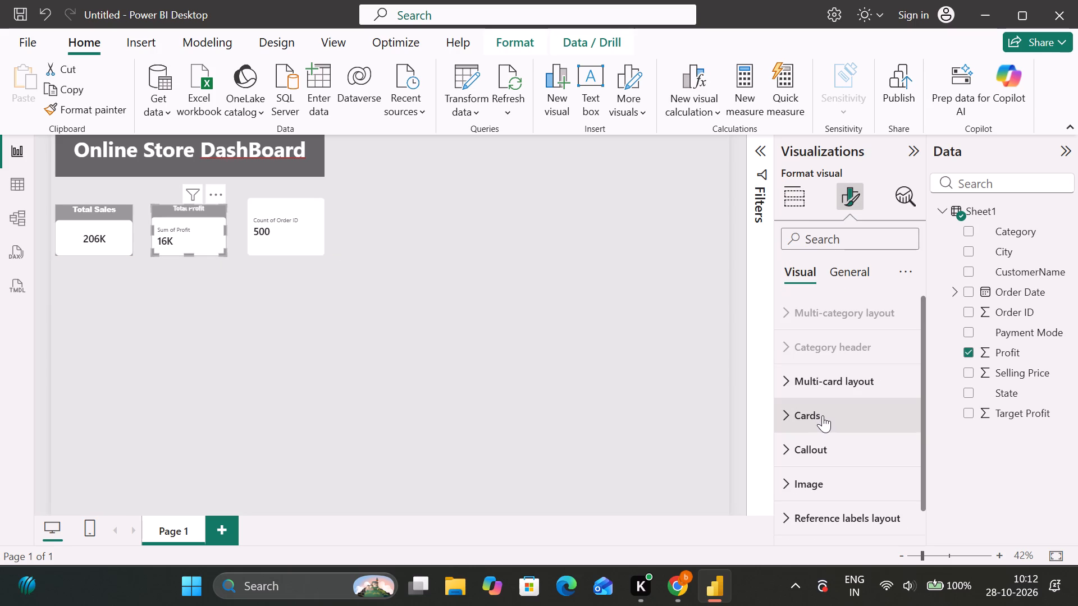
{"action": "left_click", "coordinate": [825, 449]}
{"action": "scroll", "coordinate": [825, 449], "scroll_direction": "down", "scroll_amount": 1}
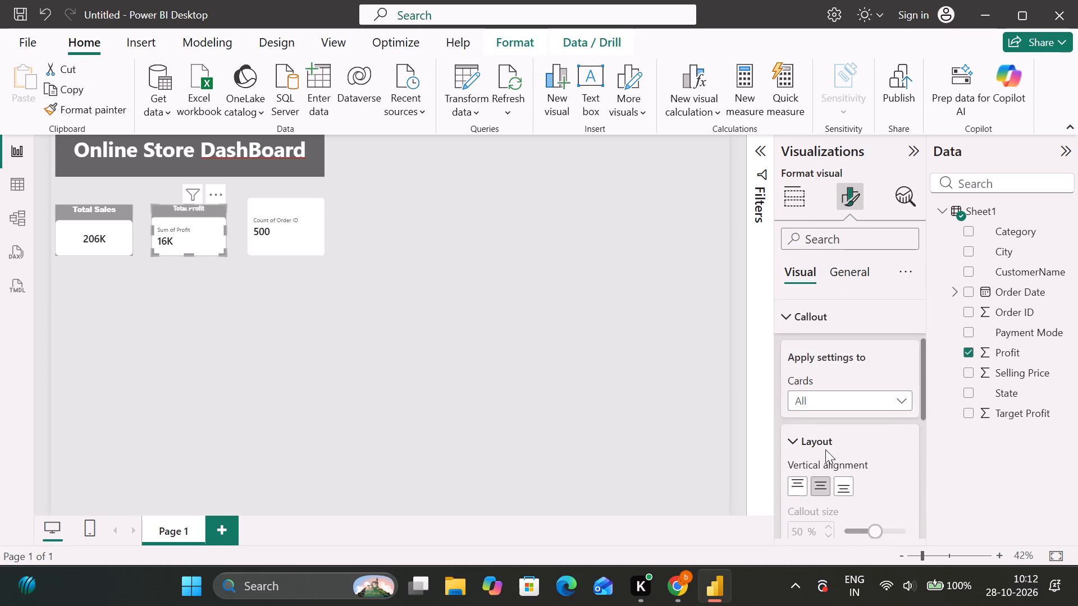
{"action": "scroll", "coordinate": [825, 449], "scroll_direction": "down", "scroll_amount": 3}
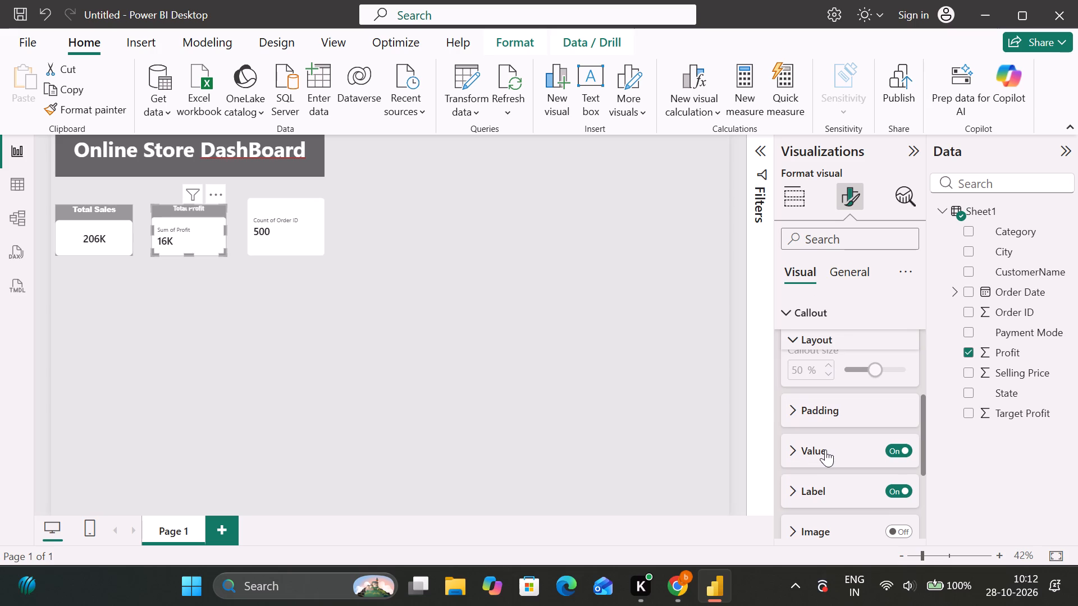
{"action": "left_click", "coordinate": [795, 452]}
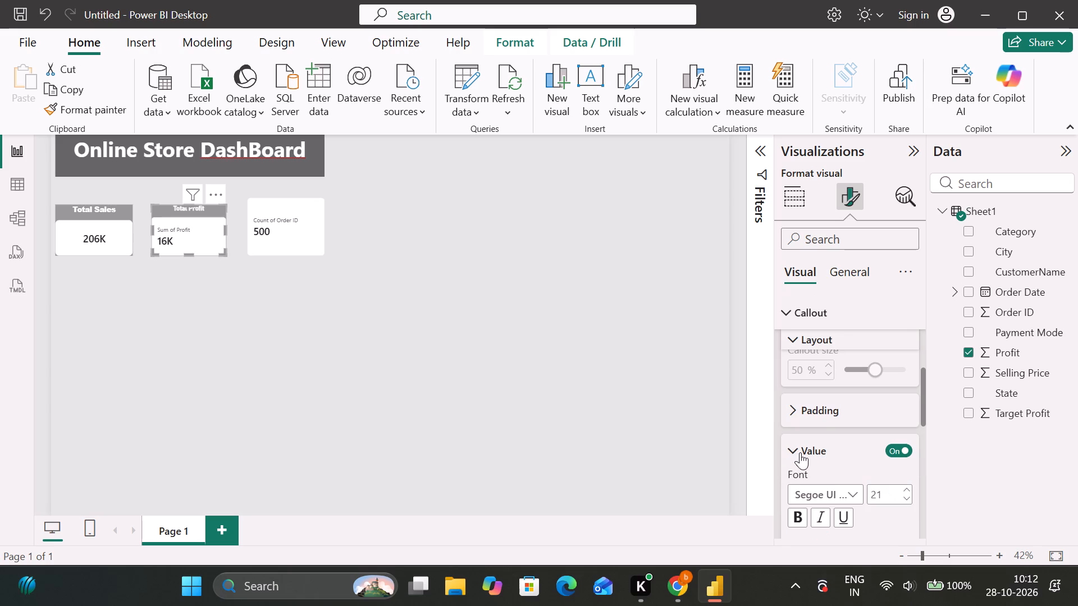
{"action": "scroll", "coordinate": [850, 458], "scroll_direction": "down", "scroll_amount": 2}
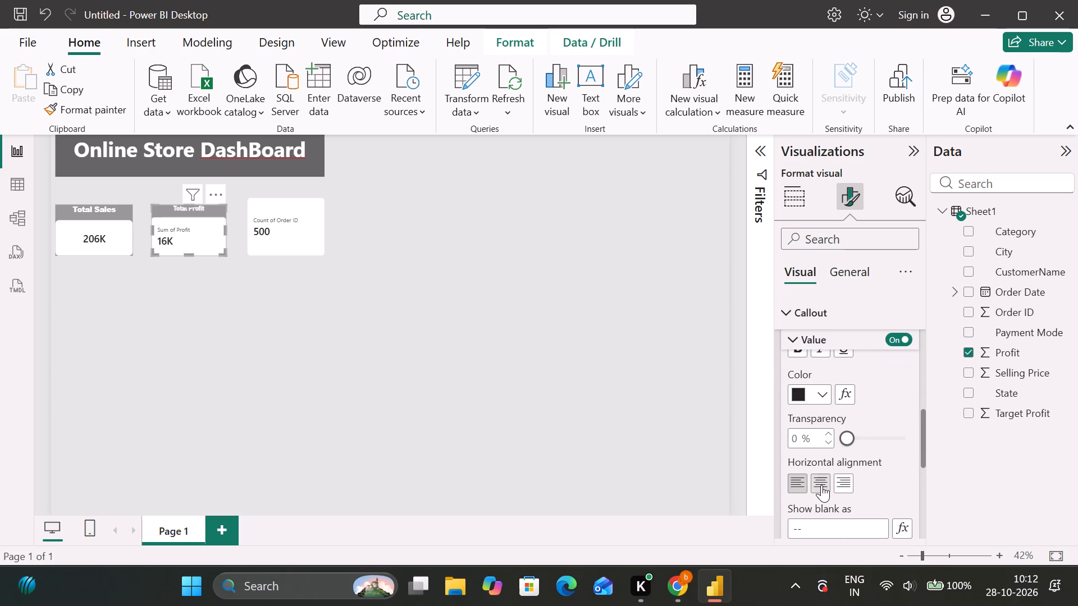
{"action": "left_click", "coordinate": [821, 486]}
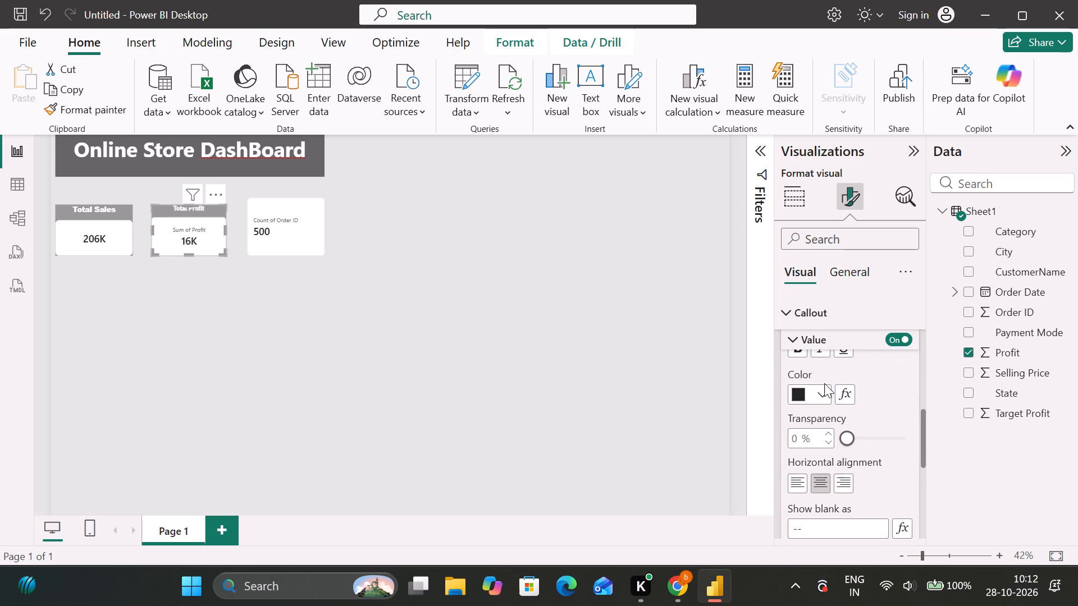
{"action": "scroll", "coordinate": [824, 383], "scroll_direction": "up", "scroll_amount": 1}
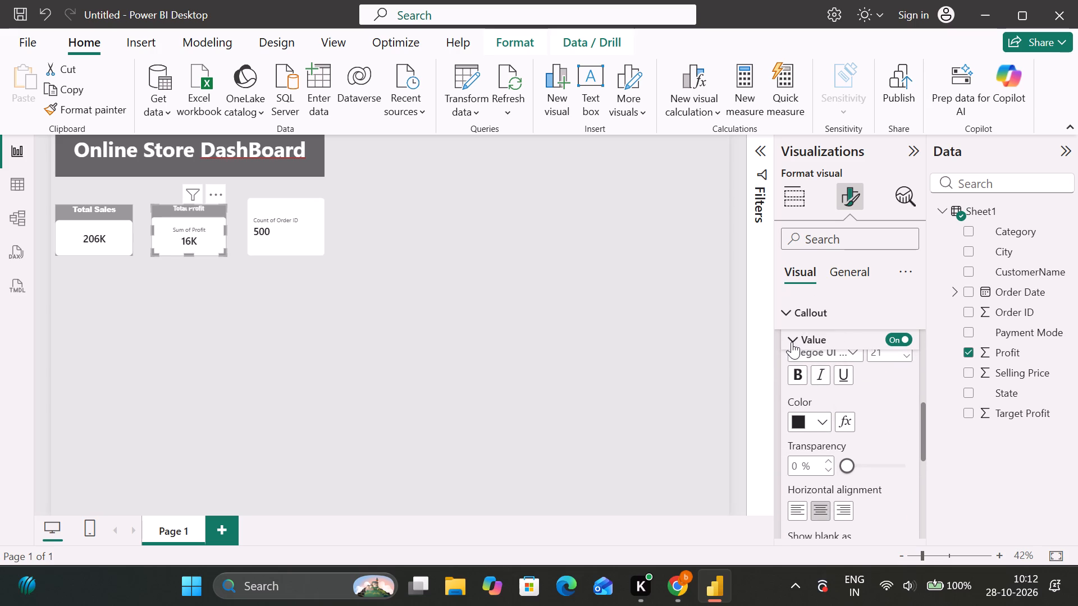
{"action": "left_click", "coordinate": [792, 342]}
Turn off the callout label of the Total Profit card.
{"action": "scroll", "coordinate": [813, 412], "scroll_direction": "up", "scroll_amount": 1}
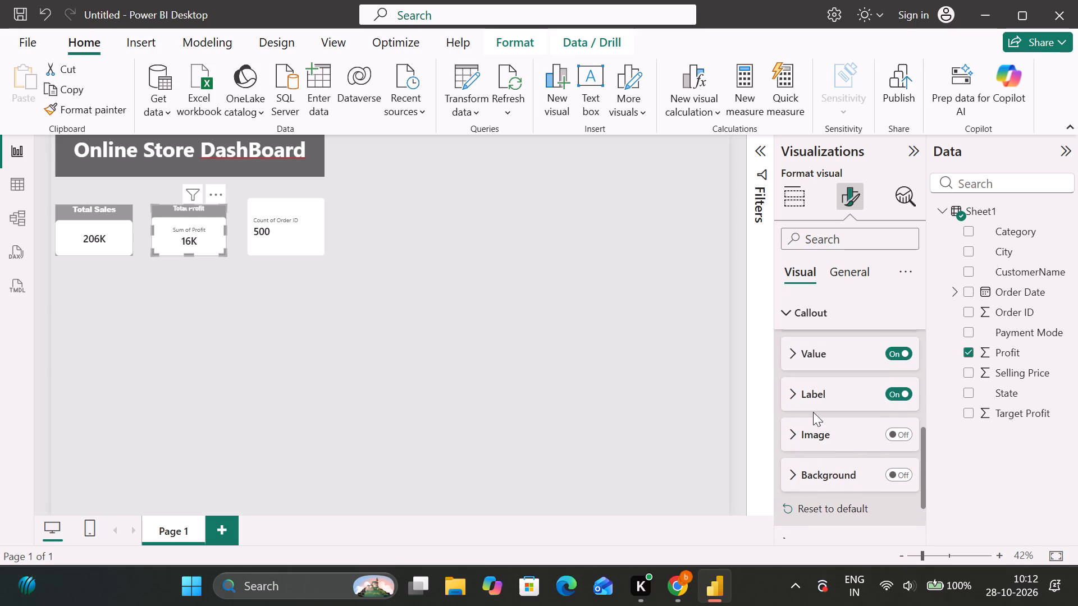
{"action": "scroll", "coordinate": [813, 412], "scroll_direction": "up", "scroll_amount": 1}
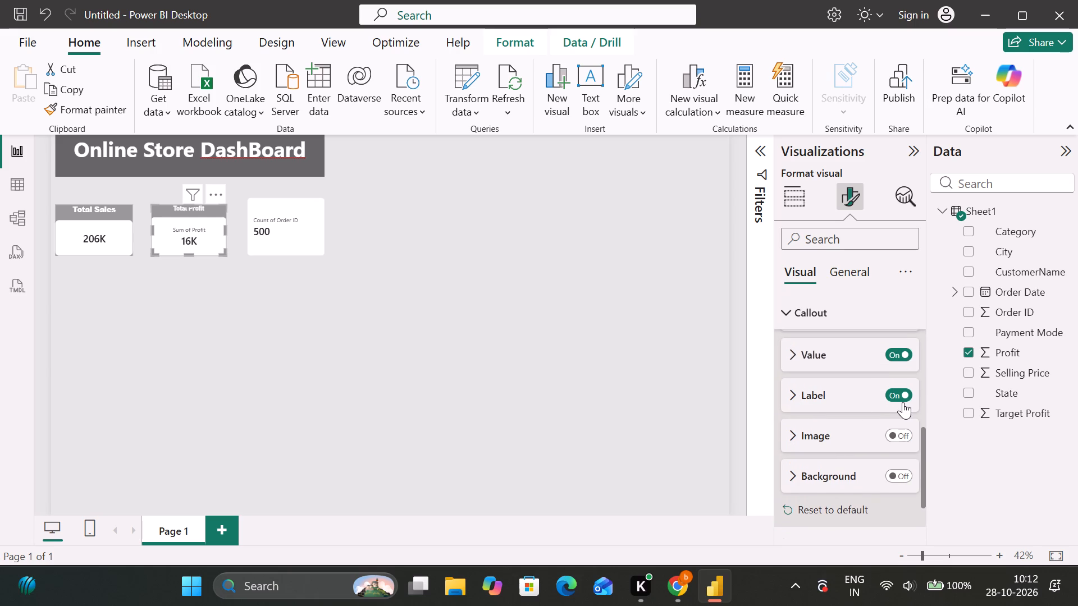
{"action": "left_click", "coordinate": [905, 396]}
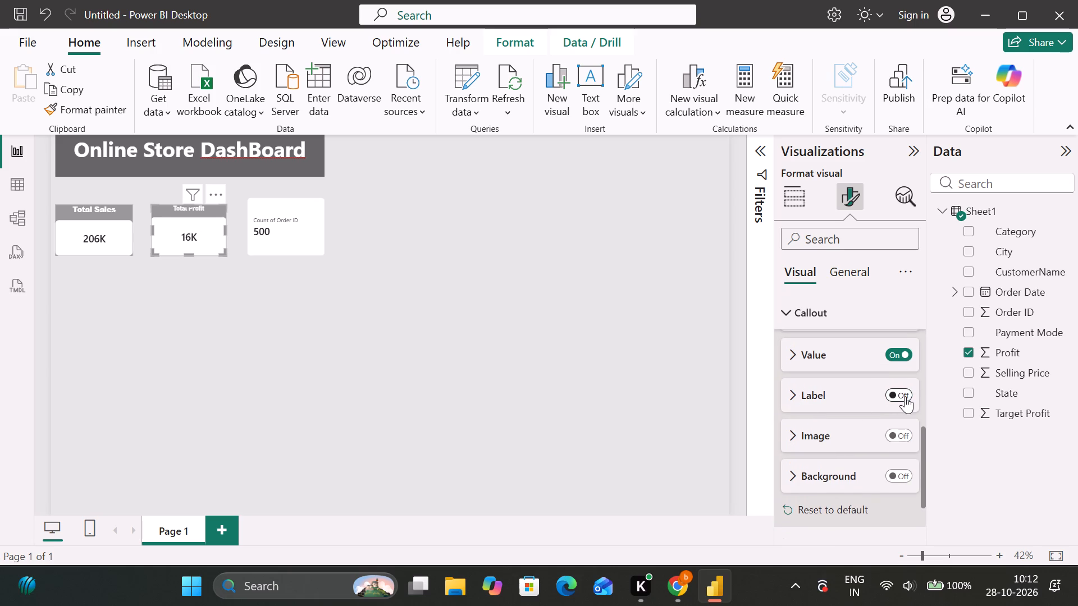
{"action": "left_click", "coordinate": [573, 387]}
Check the sample dashboard in Chrome, then turn on the Count of Order ID card's title in Power BI Desktop with the text "Total Orders".
{"action": "left_click", "coordinate": [252, 228]}
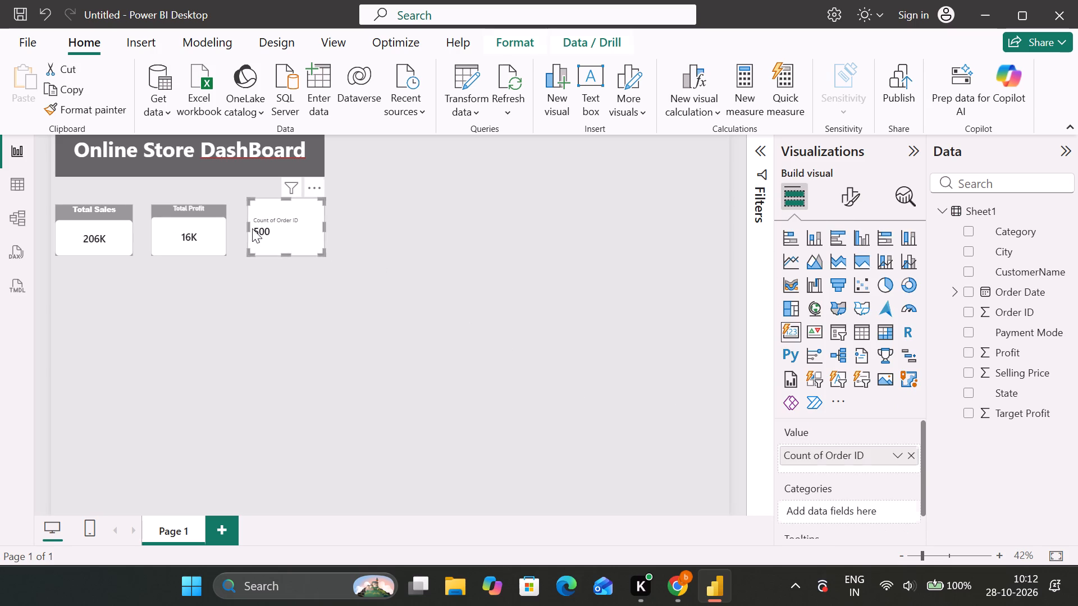
{"action": "left_click", "coordinate": [677, 585]}
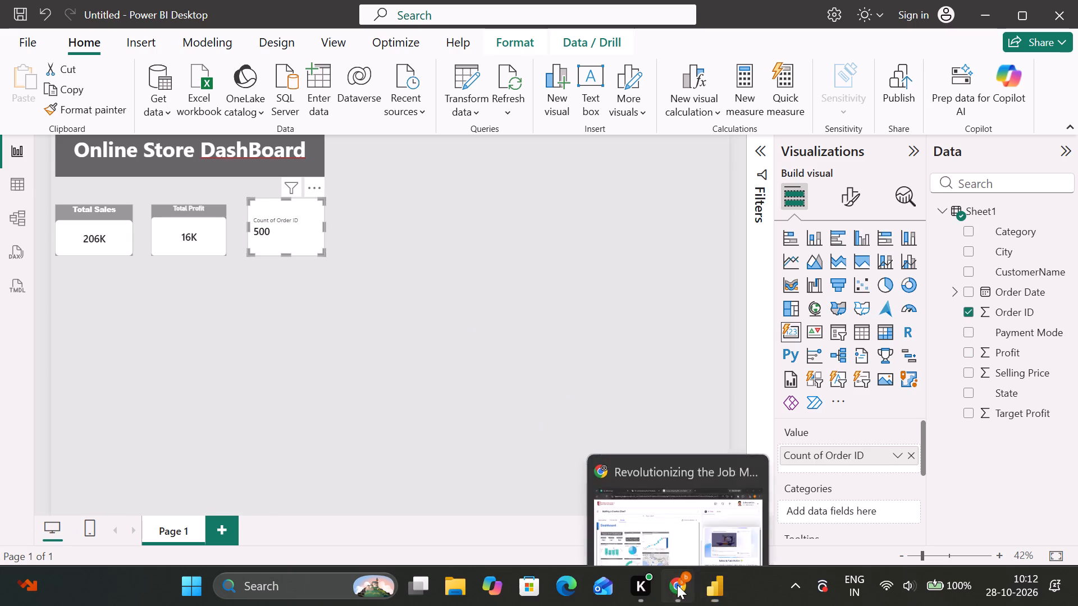
{"action": "left_click", "coordinate": [701, 590]}
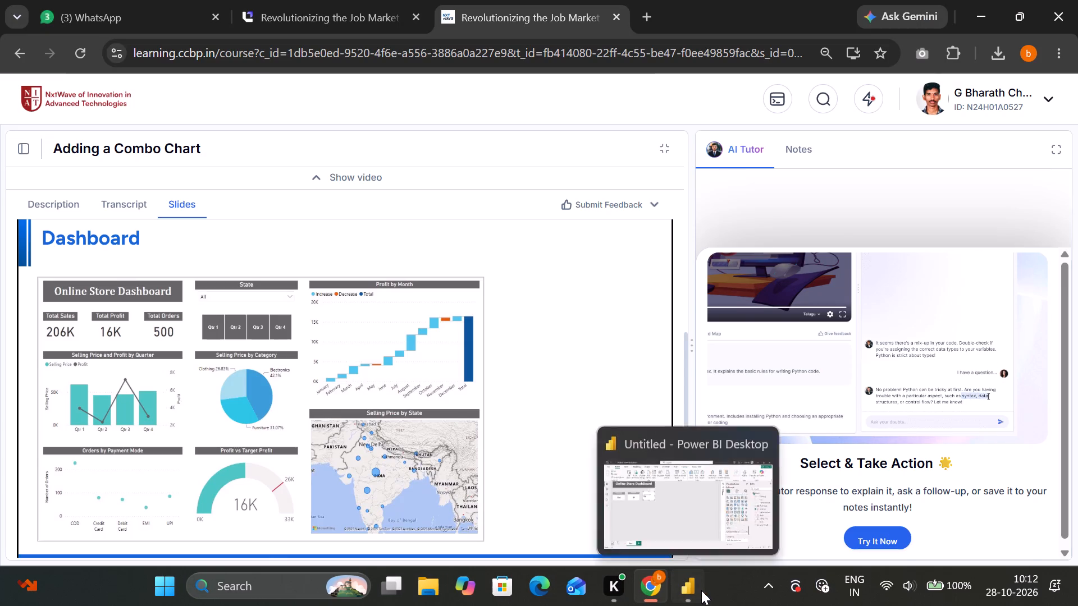
{"action": "left_click", "coordinate": [847, 205]}
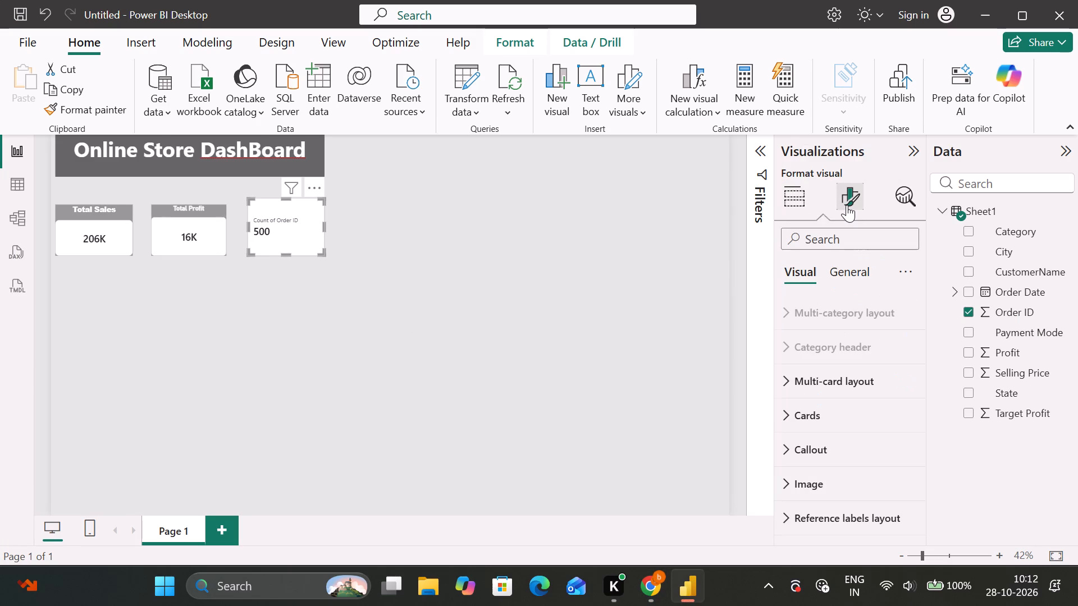
{"action": "left_click", "coordinate": [839, 277]}
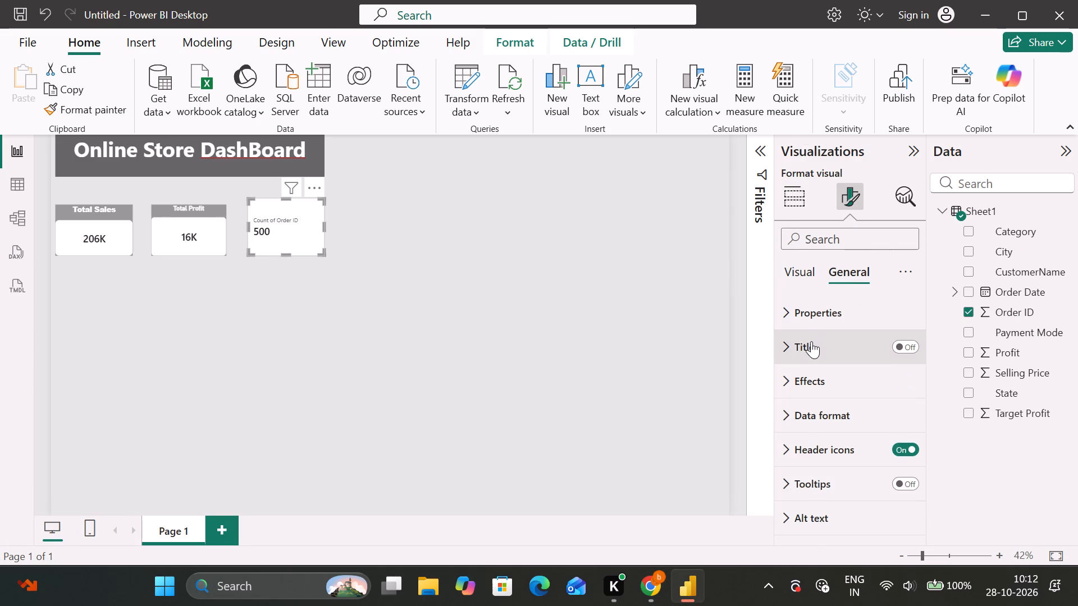
{"action": "left_click", "coordinate": [896, 344]}
{"action": "left_click", "coordinate": [852, 343]}
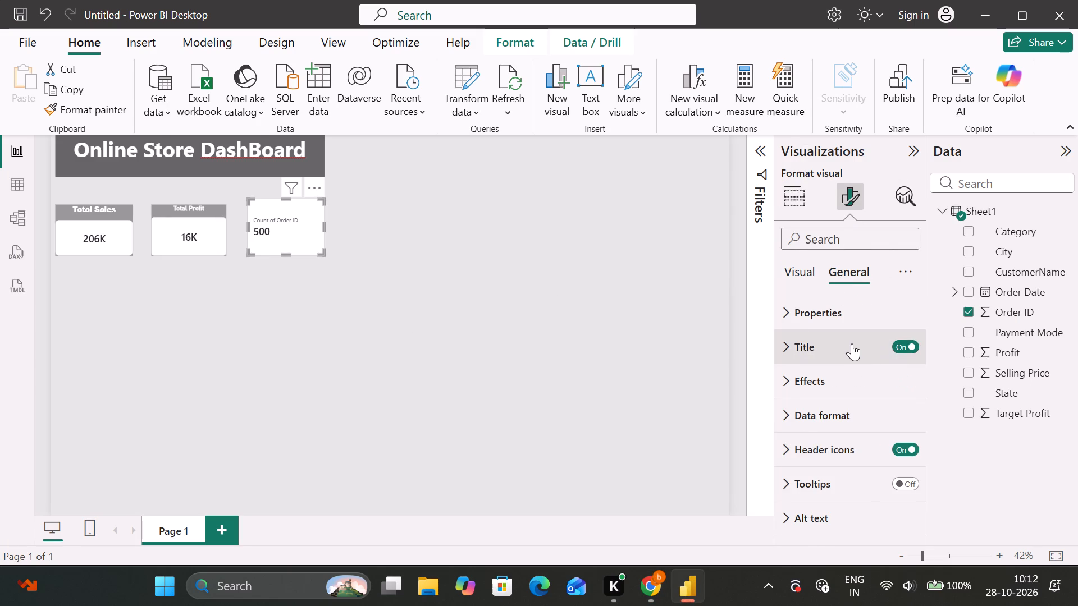
{"action": "left_click", "coordinate": [825, 426]}
{"action": "type", "text": "Total Orders"}
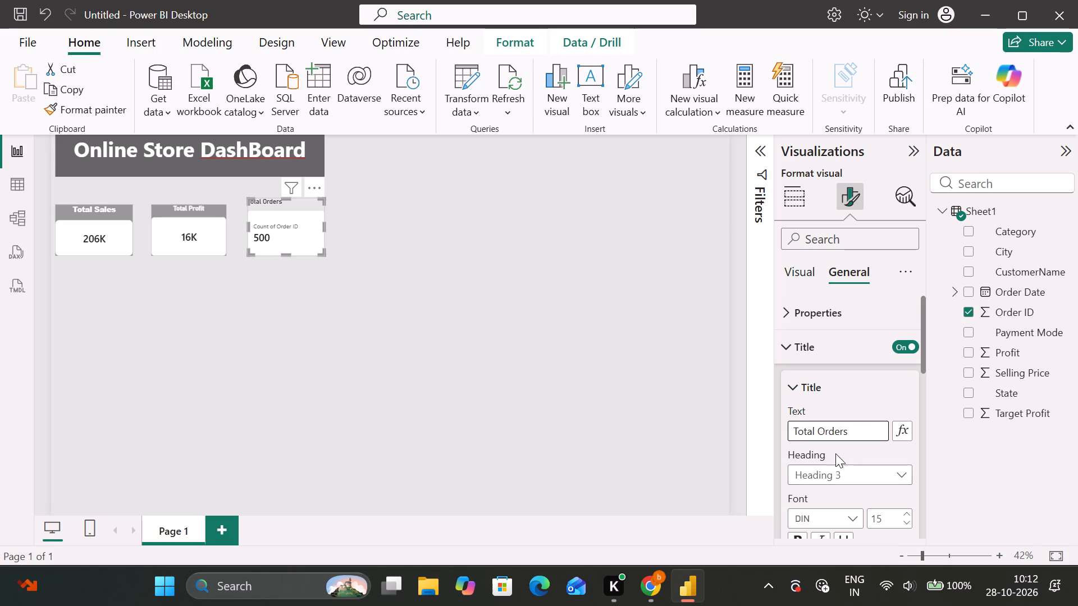
Format the Total Orders card's title as bold white text with centred horizontal alignment.
{"action": "scroll", "coordinate": [835, 450], "scroll_direction": "down", "scroll_amount": 1}
{"action": "left_click", "coordinate": [800, 471]}
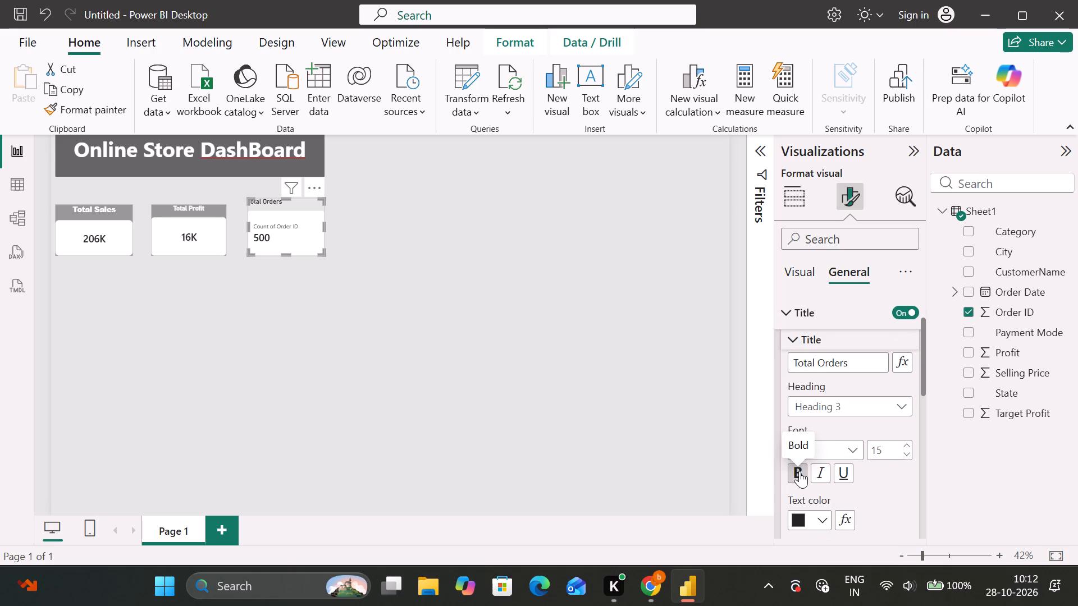
{"action": "left_click", "coordinate": [823, 521]}
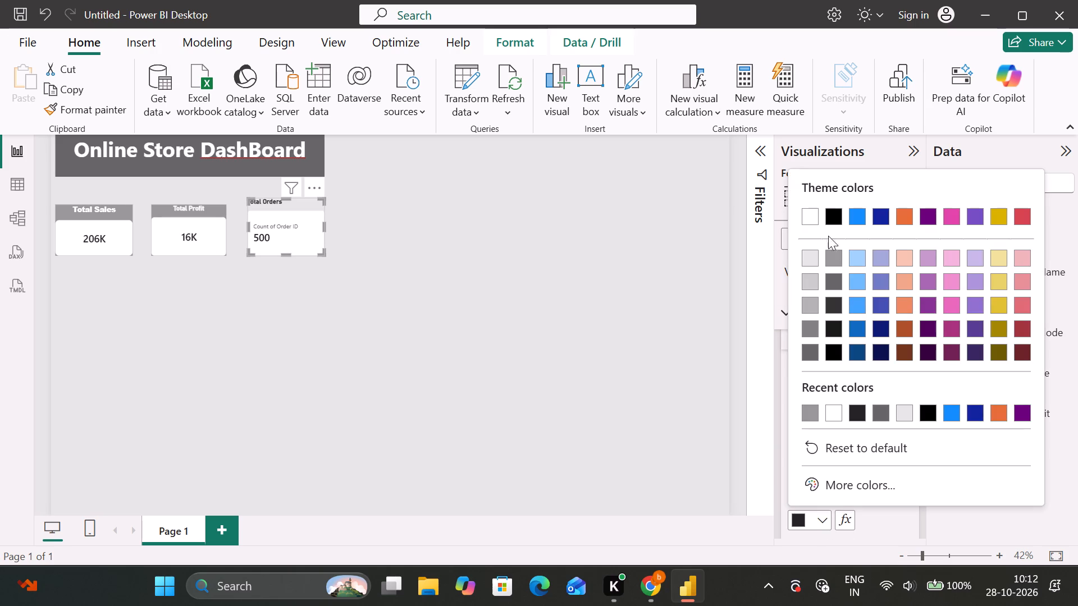
{"action": "left_click", "coordinate": [806, 221]}
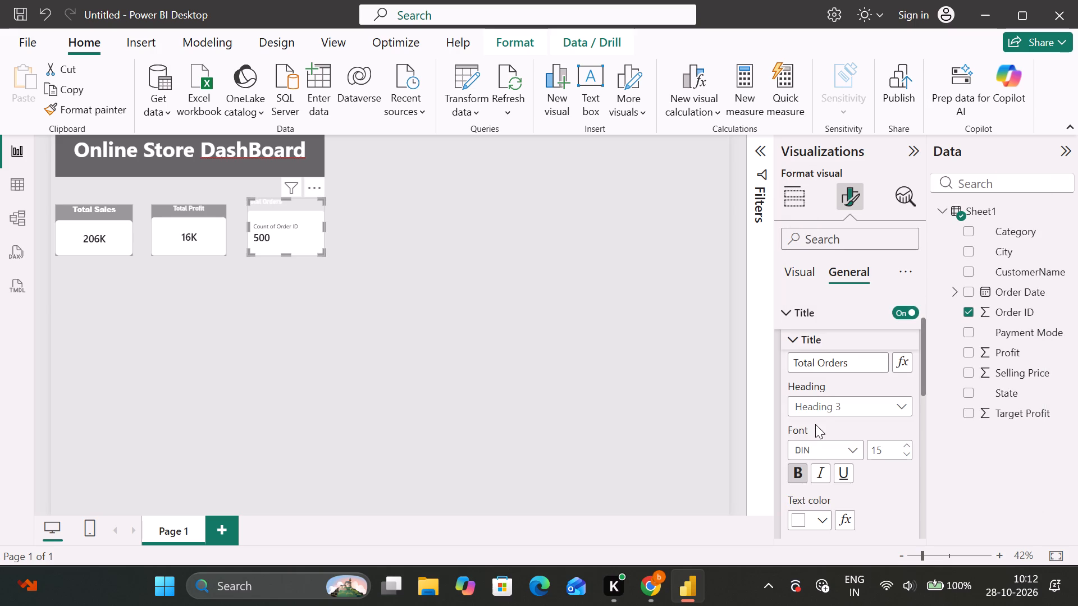
{"action": "scroll", "coordinate": [815, 424], "scroll_direction": "down", "scroll_amount": 1}
{"action": "left_click", "coordinate": [823, 500]}
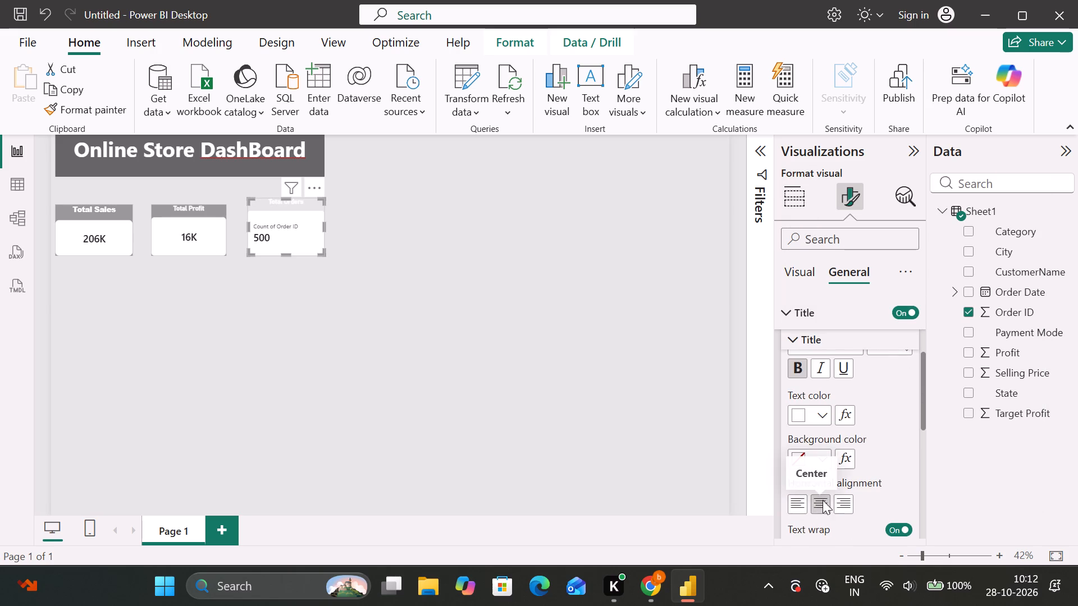
{"action": "left_click", "coordinate": [819, 339]}
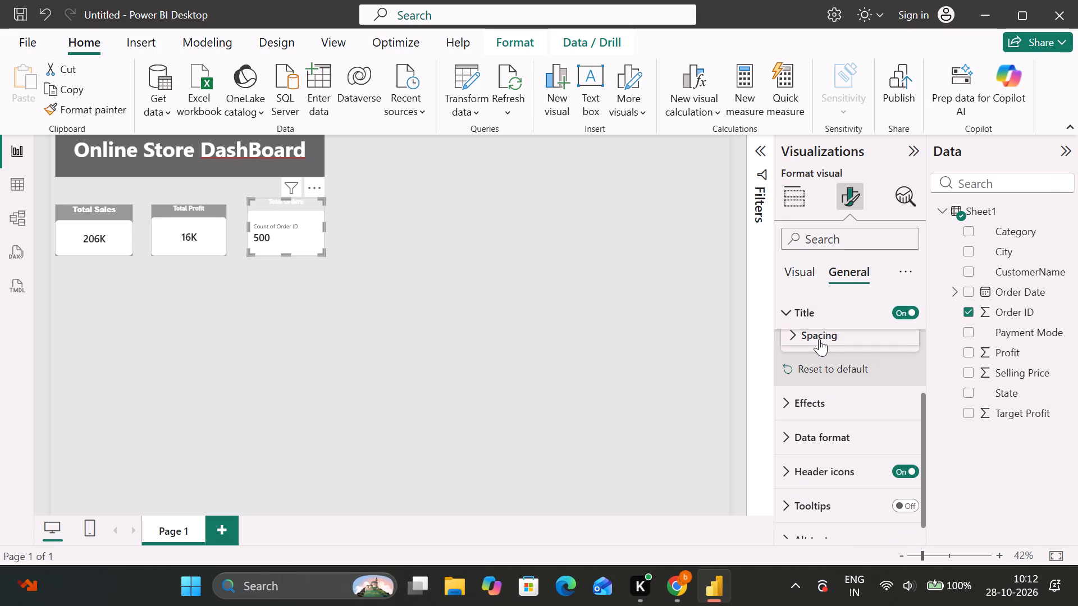
Turn on the Total Orders card's background and set its colour to grey (Black, 60% lighter).
{"action": "left_click", "coordinate": [814, 403]}
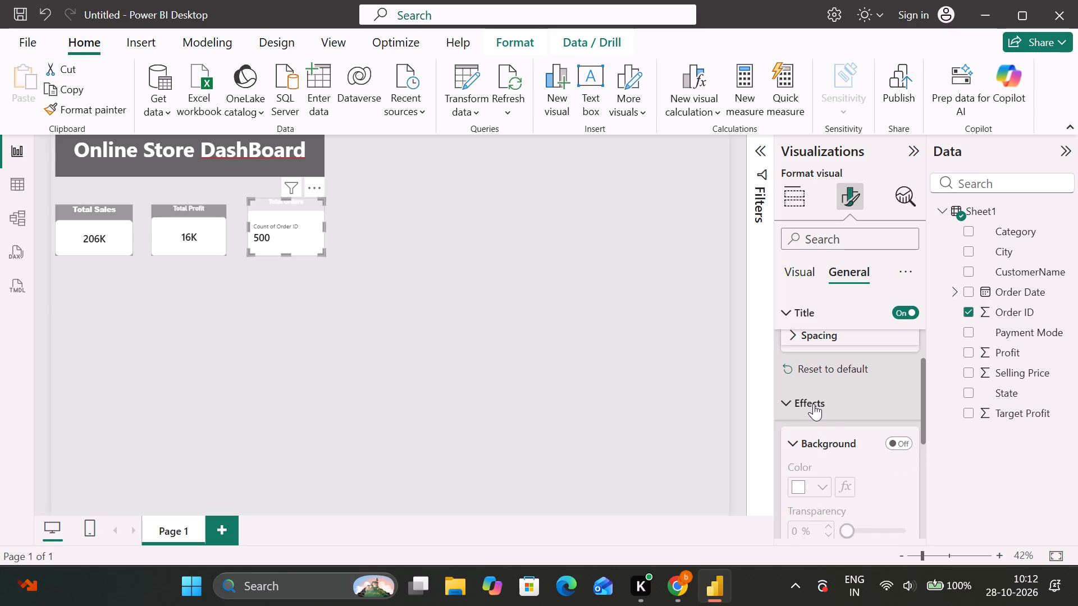
{"action": "left_click", "coordinate": [890, 448]}
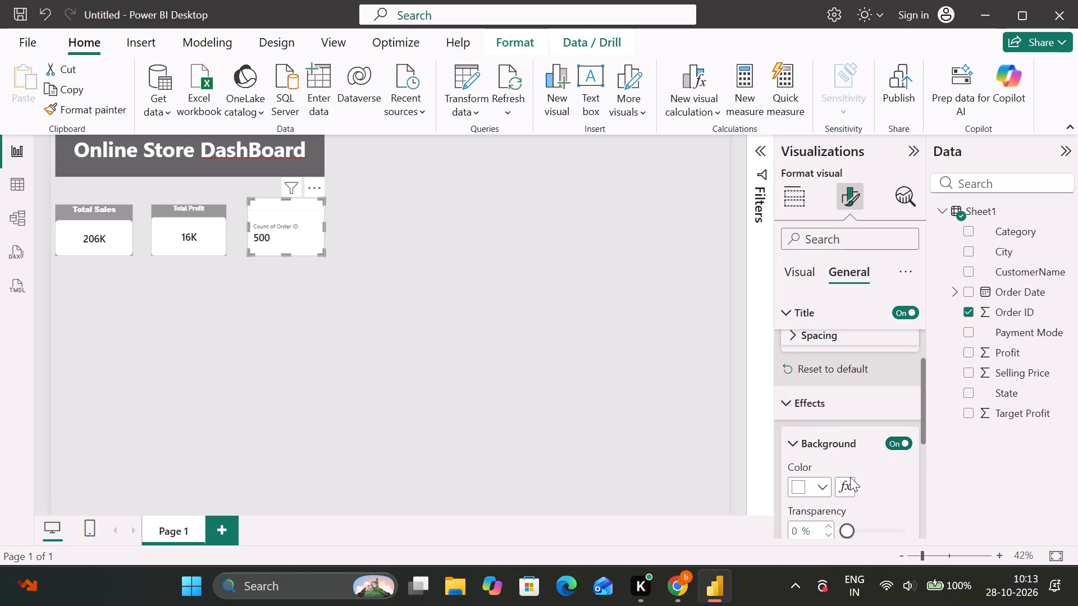
{"action": "left_click", "coordinate": [828, 486]}
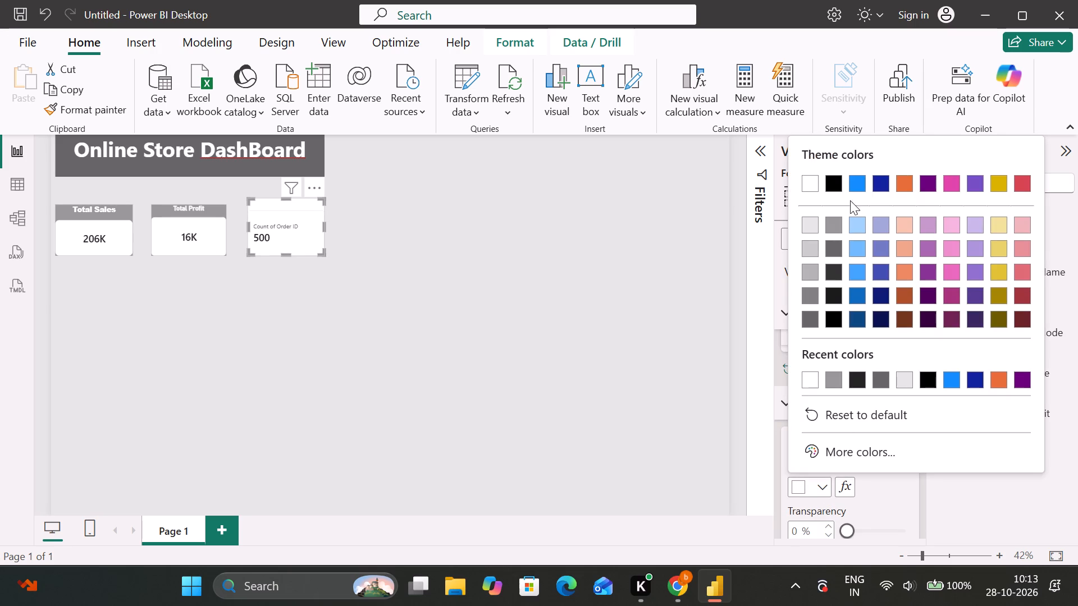
{"action": "left_click", "coordinate": [827, 227]}
{"action": "left_click", "coordinate": [537, 375]}
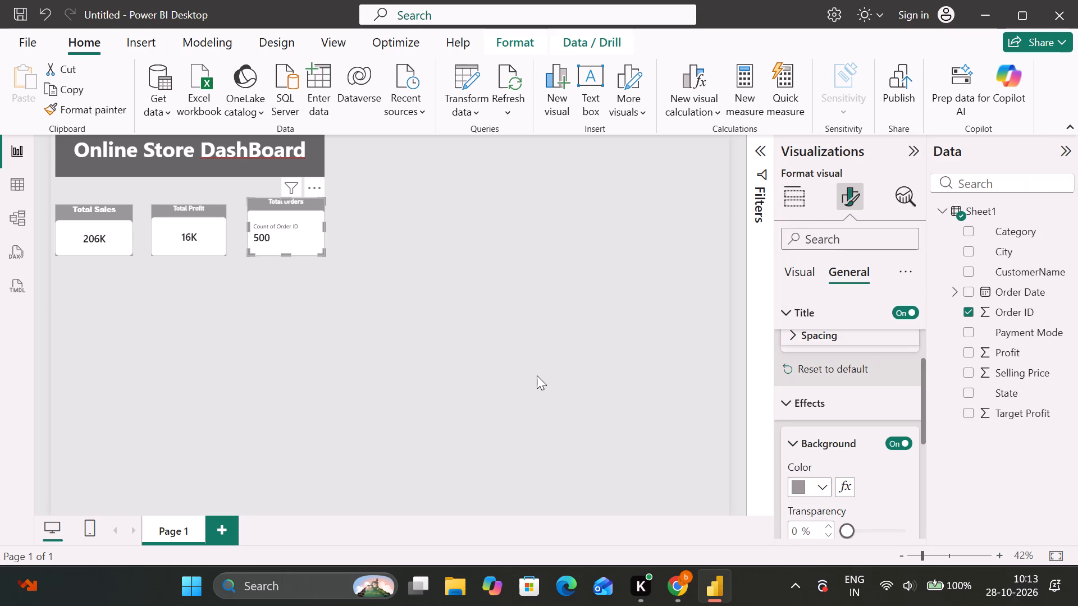
Turn off the callout label of the Total Orders card.
{"action": "left_click", "coordinate": [293, 231]}
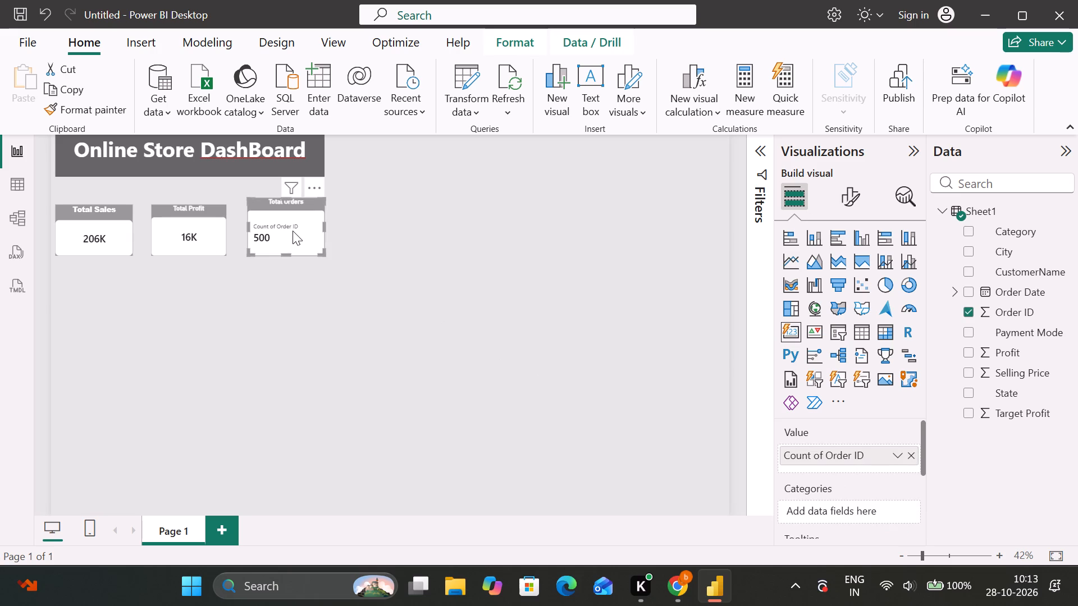
{"action": "left_click", "coordinate": [847, 198]}
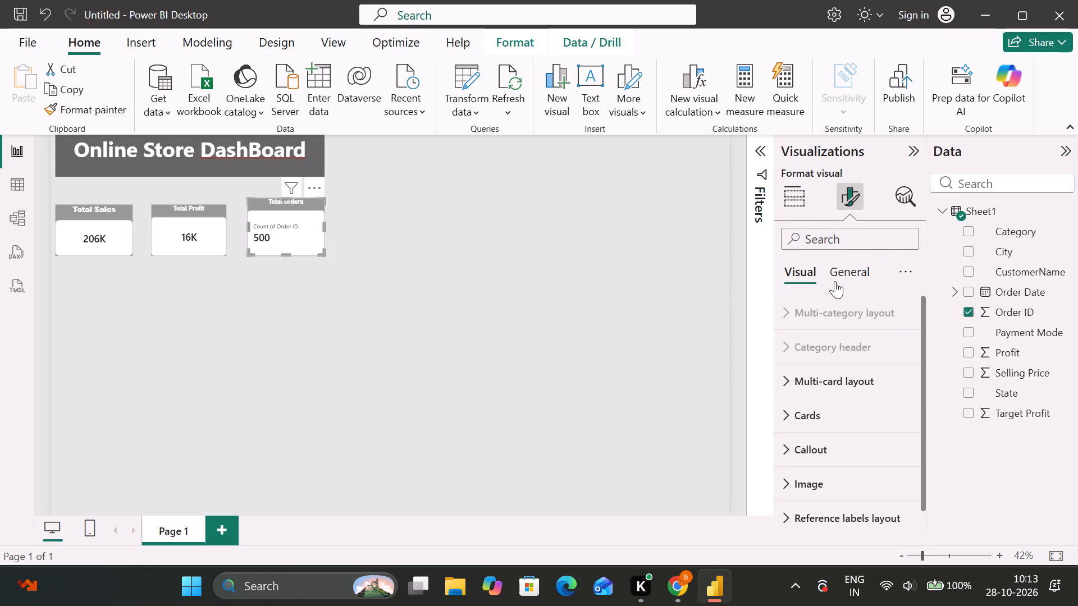
{"action": "left_click", "coordinate": [819, 462]}
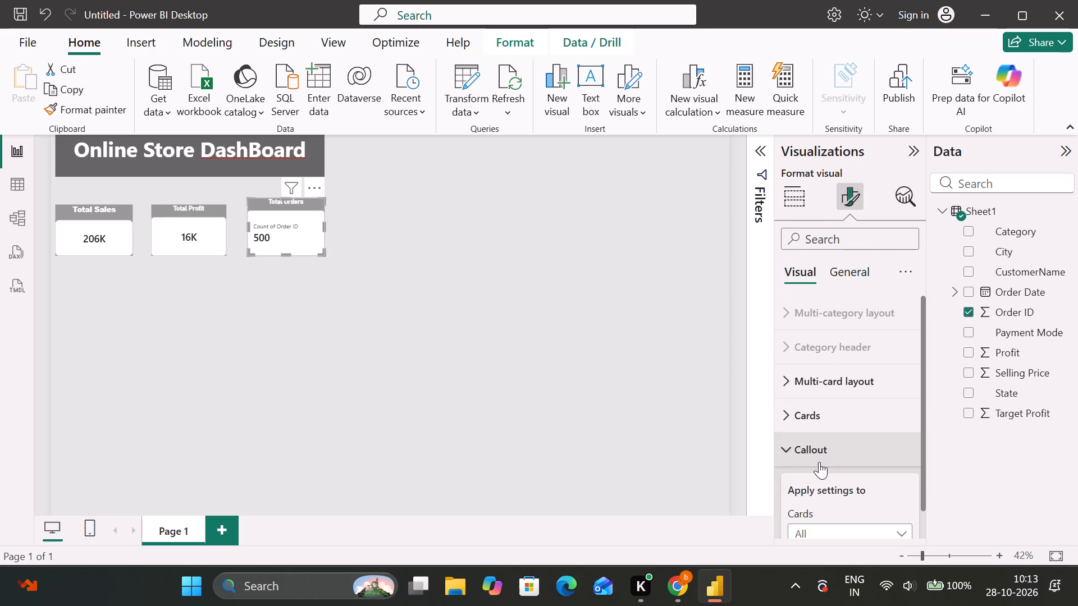
{"action": "scroll", "coordinate": [819, 462], "scroll_direction": "down", "scroll_amount": 3}
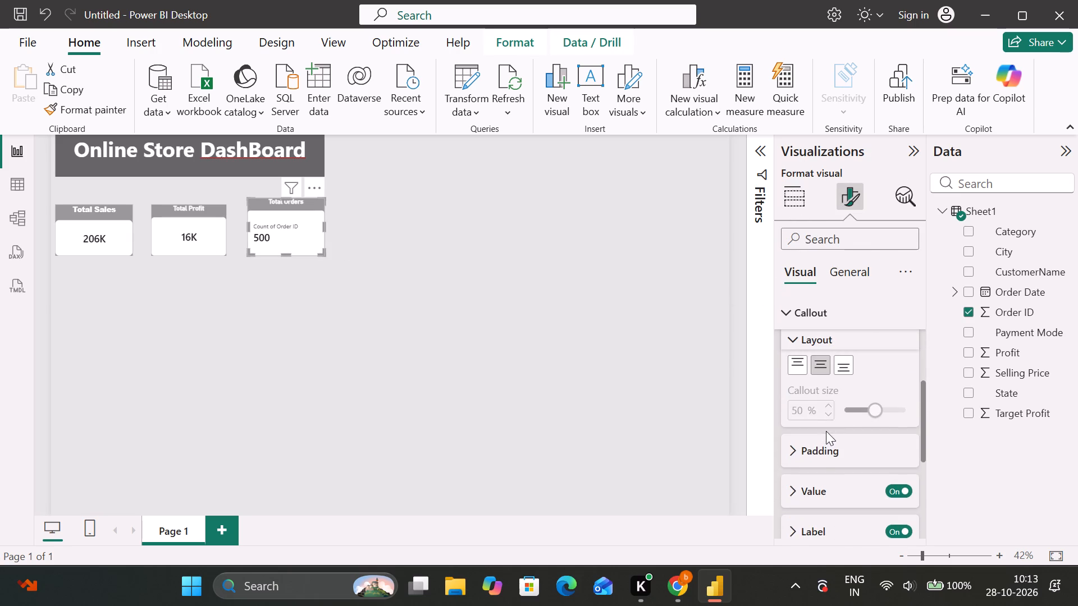
{"action": "scroll", "coordinate": [826, 431], "scroll_direction": "down", "scroll_amount": 1}
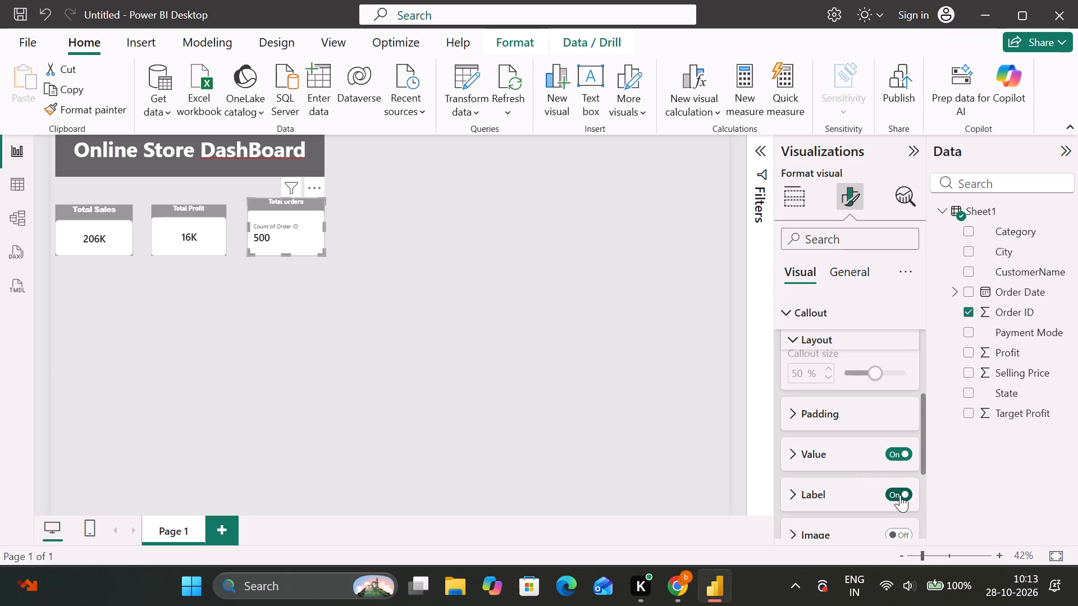
{"action": "left_click", "coordinate": [902, 495]}
Centre the Total Orders card's callout value horizontally.
{"action": "left_click", "coordinate": [793, 453]}
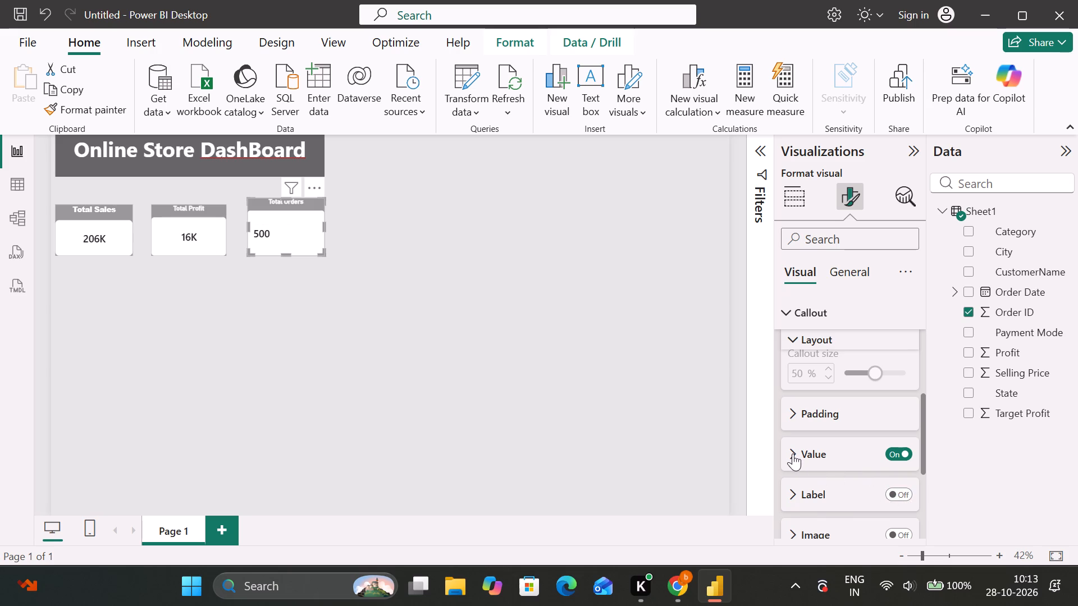
{"action": "scroll", "coordinate": [818, 485], "scroll_direction": "down", "scroll_amount": 2}
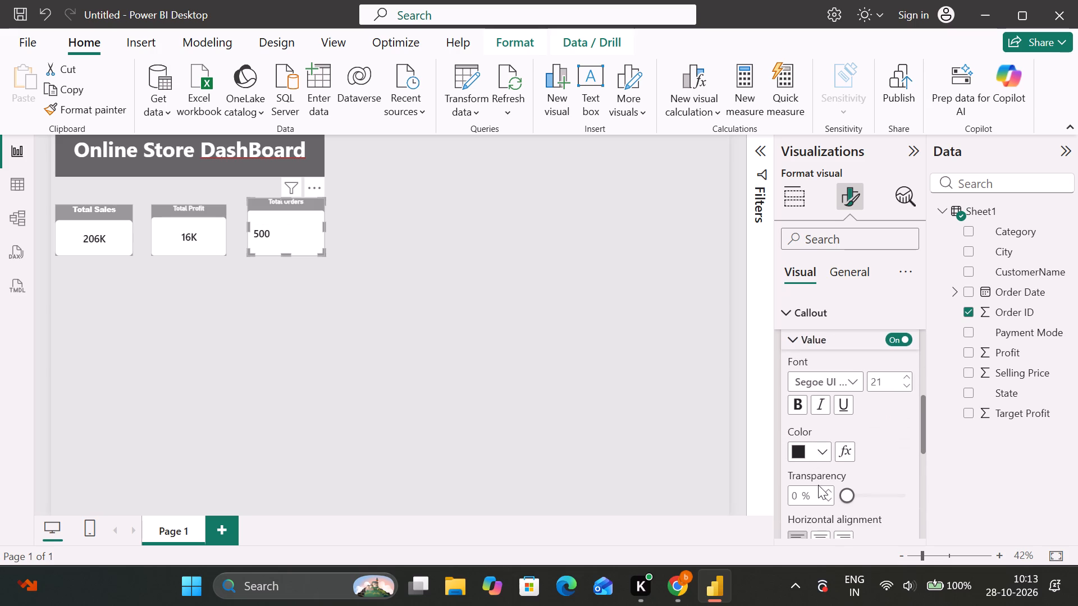
{"action": "scroll", "coordinate": [818, 485], "scroll_direction": "down", "scroll_amount": 1}
{"action": "left_click", "coordinate": [820, 510]}
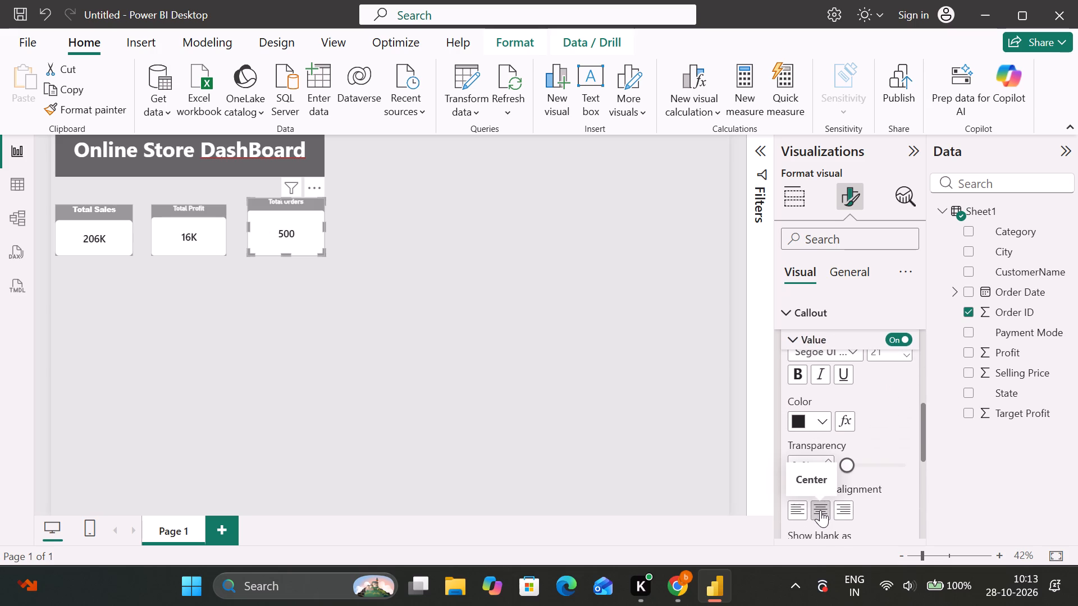
{"action": "left_click", "coordinate": [547, 407]}
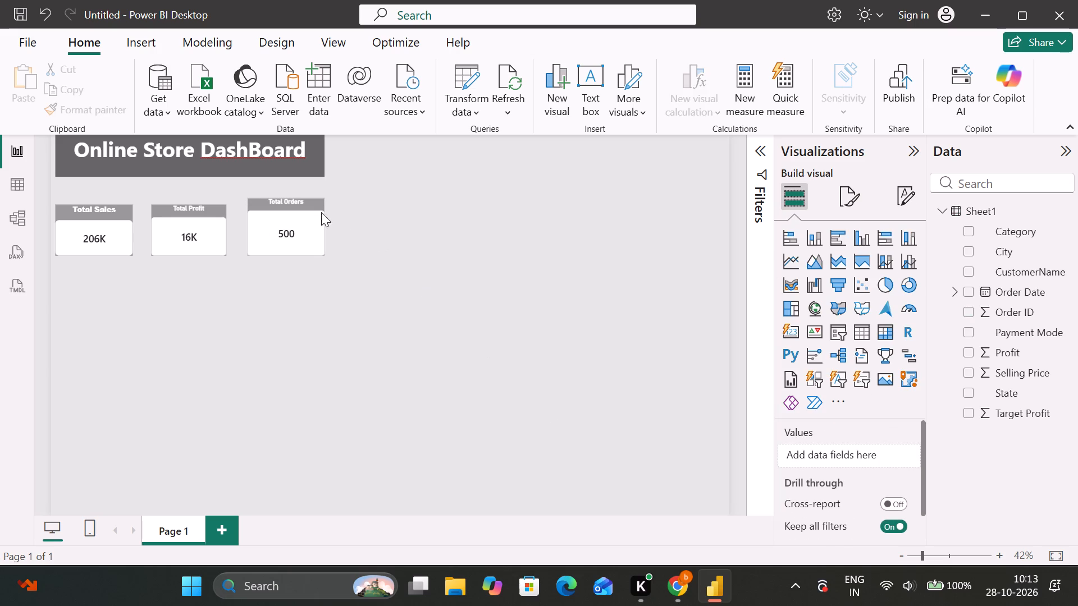
Shrink the Total Orders card so its top edge and size line up with the Total Profit card.
{"action": "left_click", "coordinate": [303, 237]}
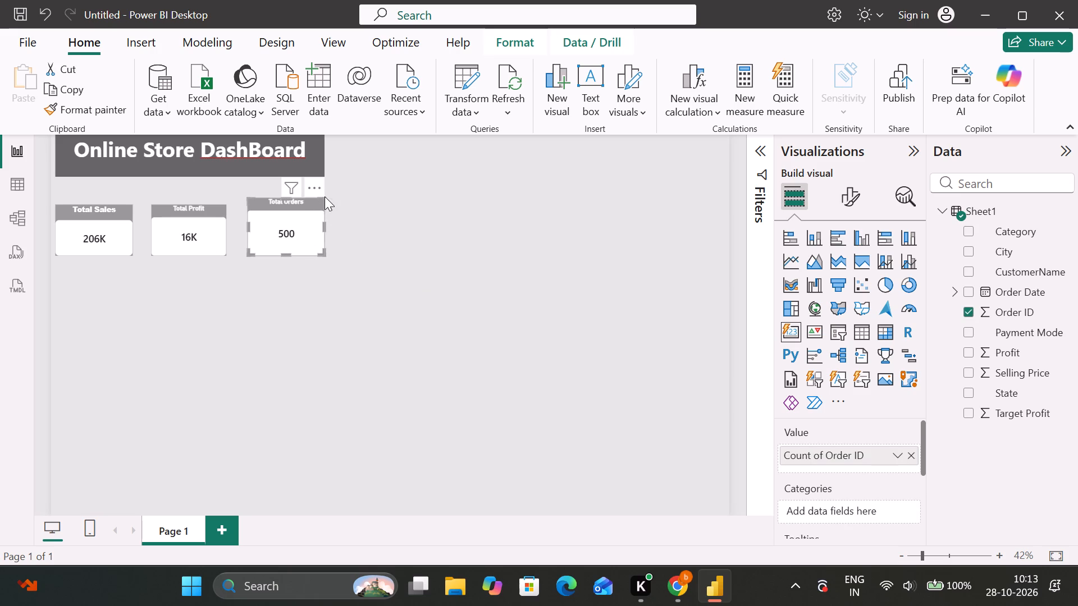
{"action": "left_click_drag", "start_coordinate": [322, 203], "coordinate": [318, 205]}
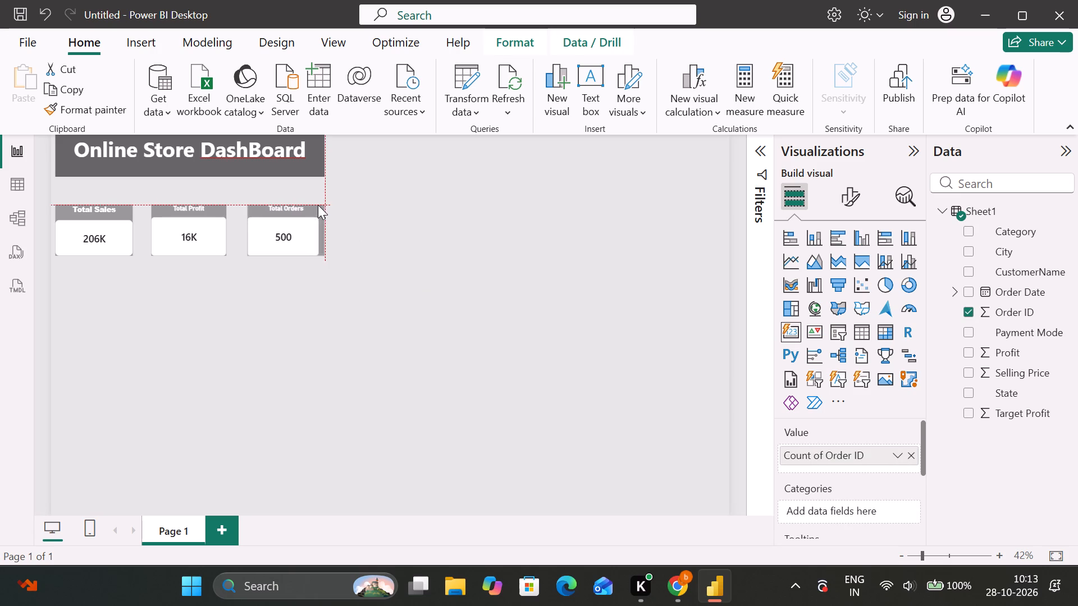
{"action": "left_click_drag", "start_coordinate": [318, 205], "coordinate": [314, 207]}
{"action": "left_click", "coordinate": [394, 230]}
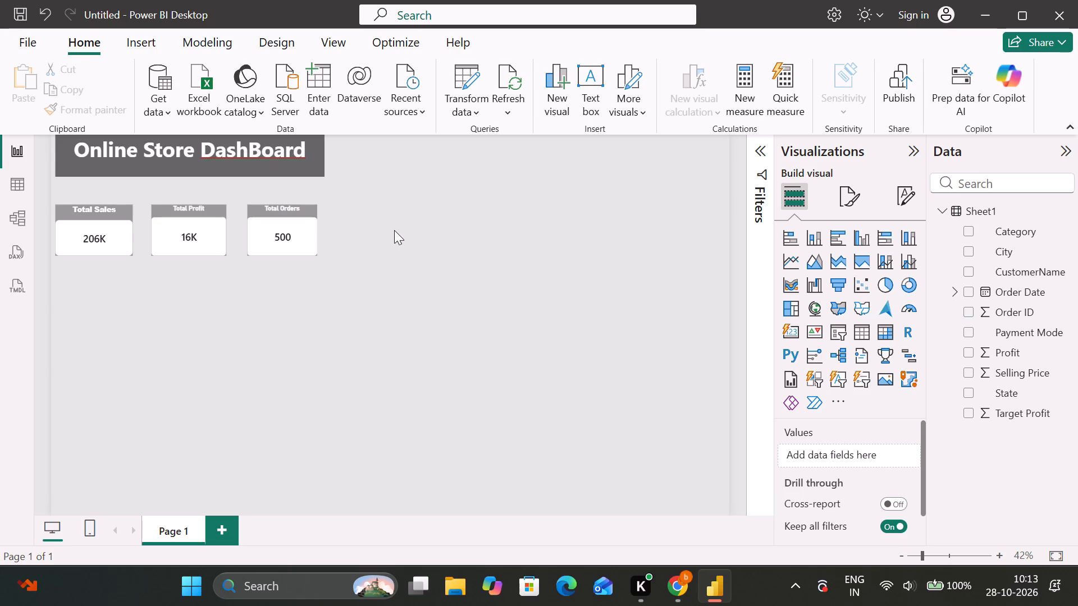
Move the Total Sales, Total Profit and Total Orders cards up in one row, closer beneath the dashboard title banner.
{"action": "left_click_drag", "start_coordinate": [81, 237], "coordinate": [81, 219]}
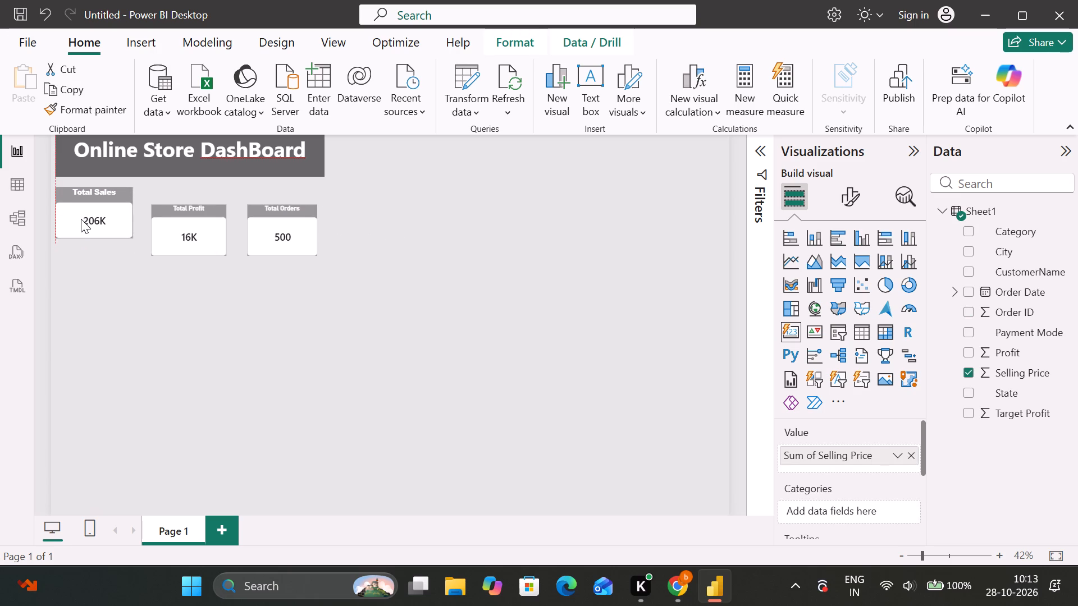
{"action": "left_click_drag", "start_coordinate": [81, 219], "coordinate": [81, 221]}
{"action": "left_click_drag", "start_coordinate": [180, 247], "coordinate": [179, 230]}
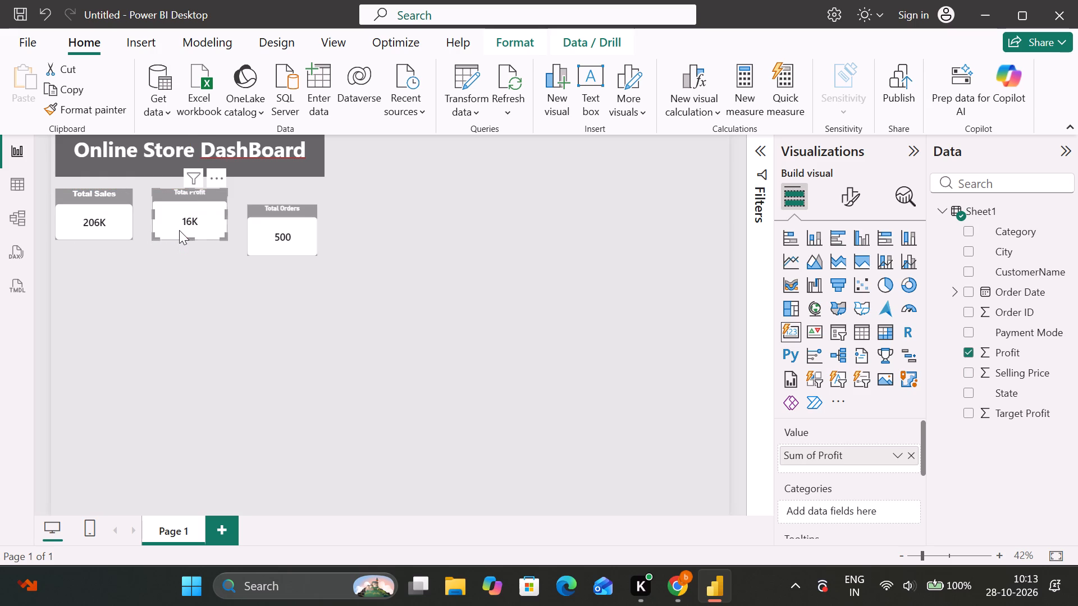
{"action": "left_click_drag", "start_coordinate": [281, 241], "coordinate": [278, 219]}
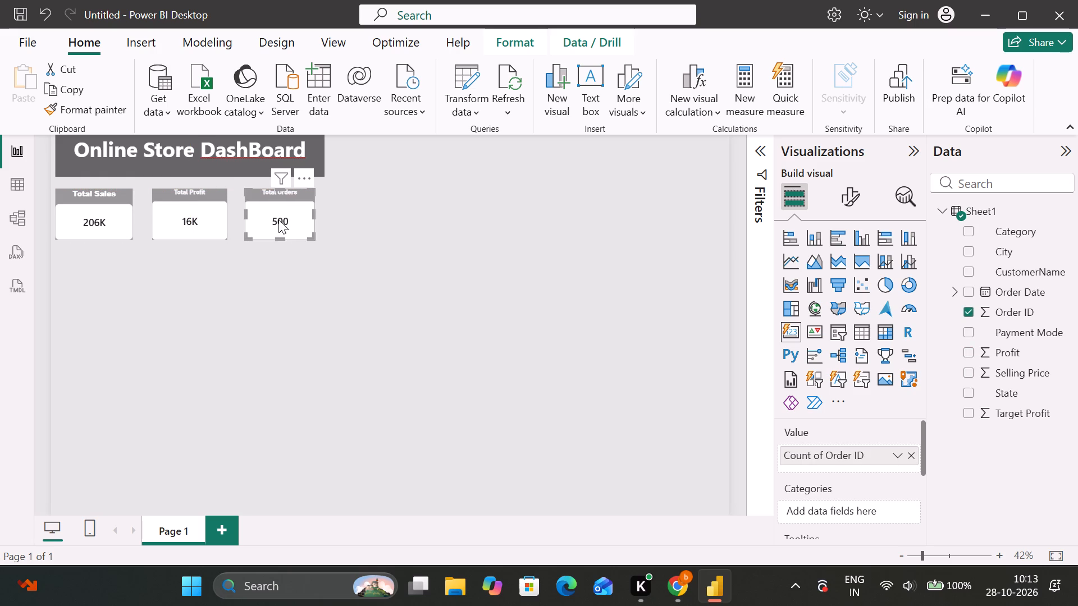
{"action": "left_click", "coordinate": [438, 224]}
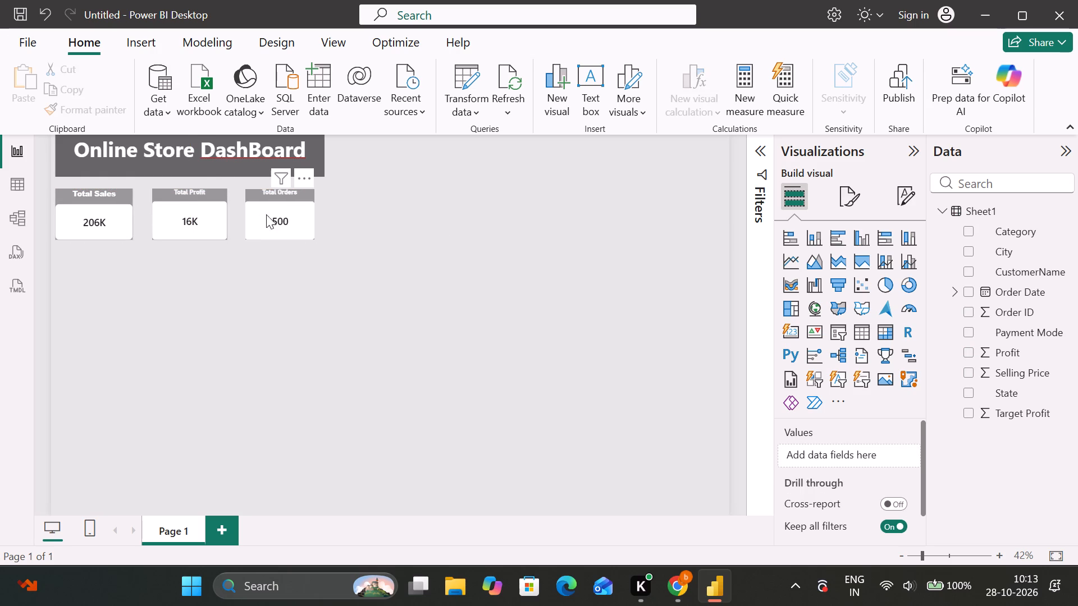
Spread the three cards horizontally under the banner, aligning Total Orders with its right edge and shifting Total Profit and Total Sales slightly right.
{"action": "left_click_drag", "start_coordinate": [278, 219], "coordinate": [293, 219]}
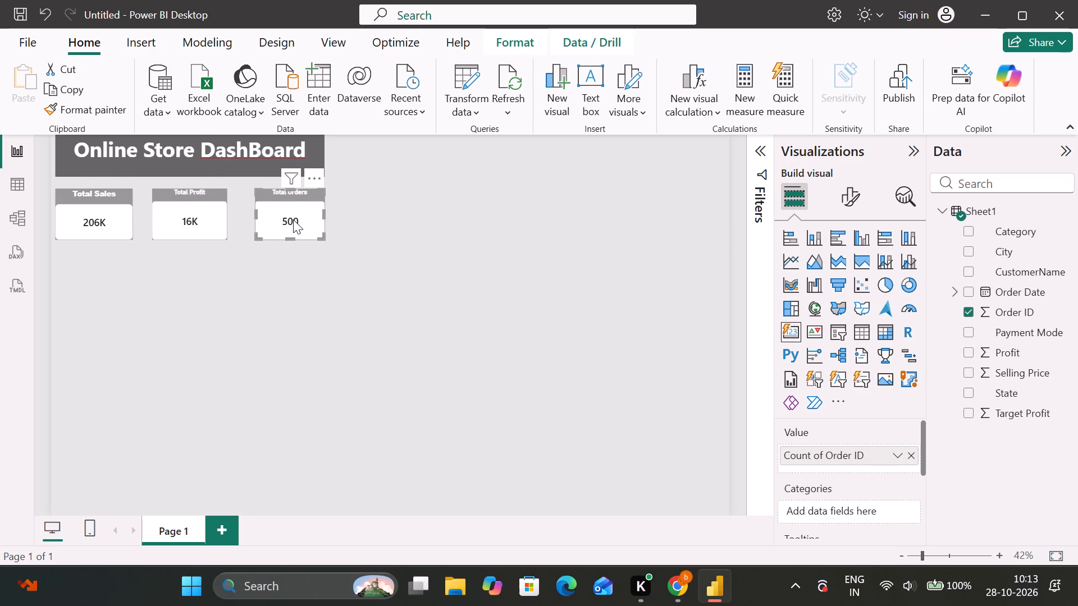
{"action": "left_click_drag", "start_coordinate": [195, 206], "coordinate": [202, 210]}
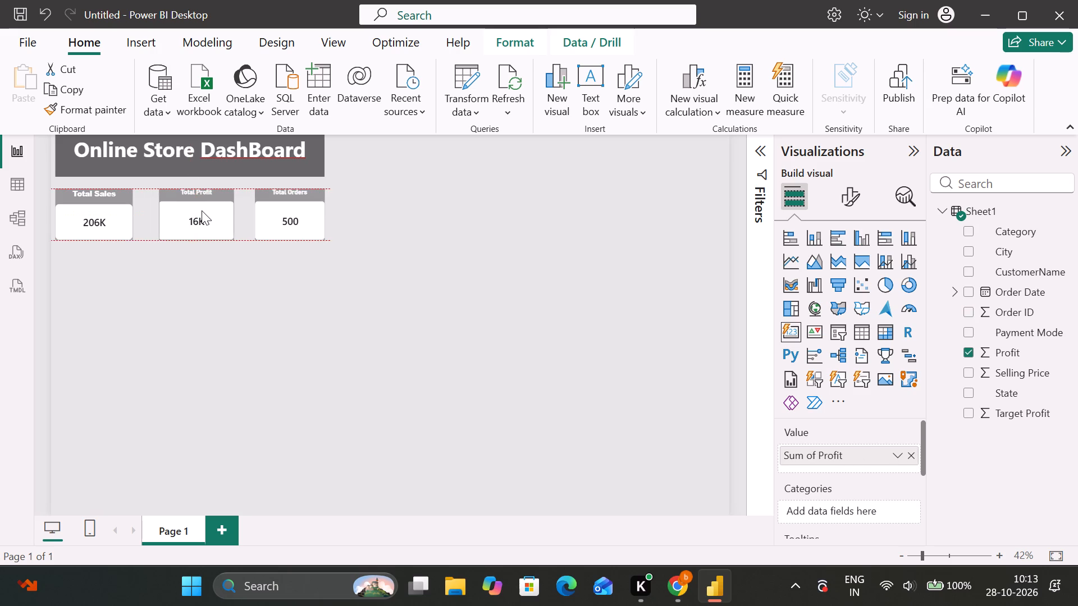
{"action": "left_click_drag", "start_coordinate": [202, 210], "coordinate": [202, 211]}
{"action": "left_click_drag", "start_coordinate": [107, 207], "coordinate": [107, 207]}
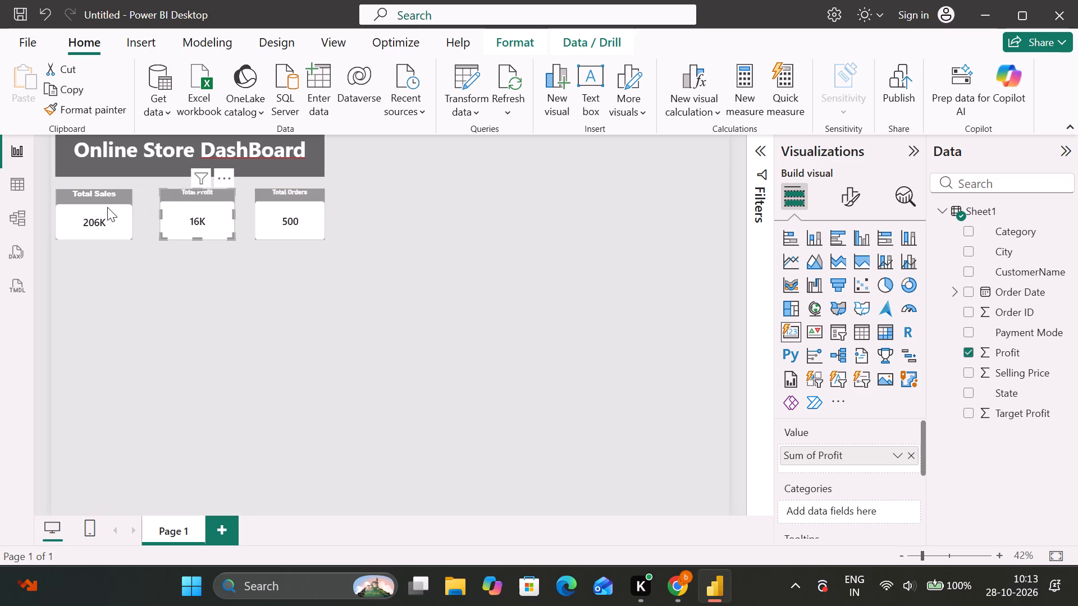
{"action": "left_click_drag", "start_coordinate": [107, 207], "coordinate": [113, 209]}
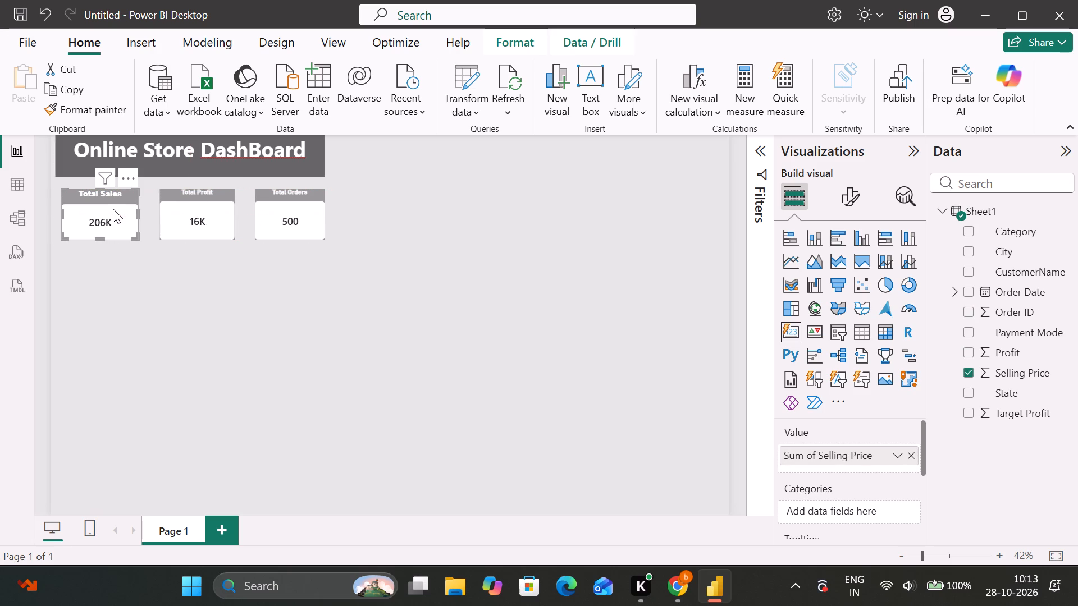
{"action": "left_click", "coordinate": [212, 301]}
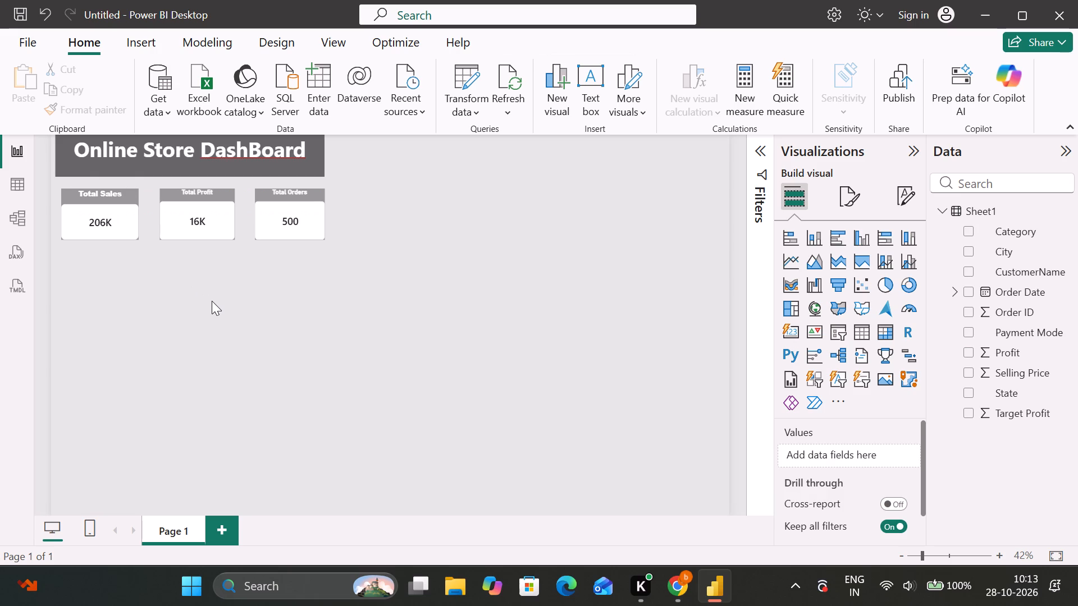
Change the Total Profit card's title font to Arial Black.
{"action": "left_click", "coordinate": [185, 196]}
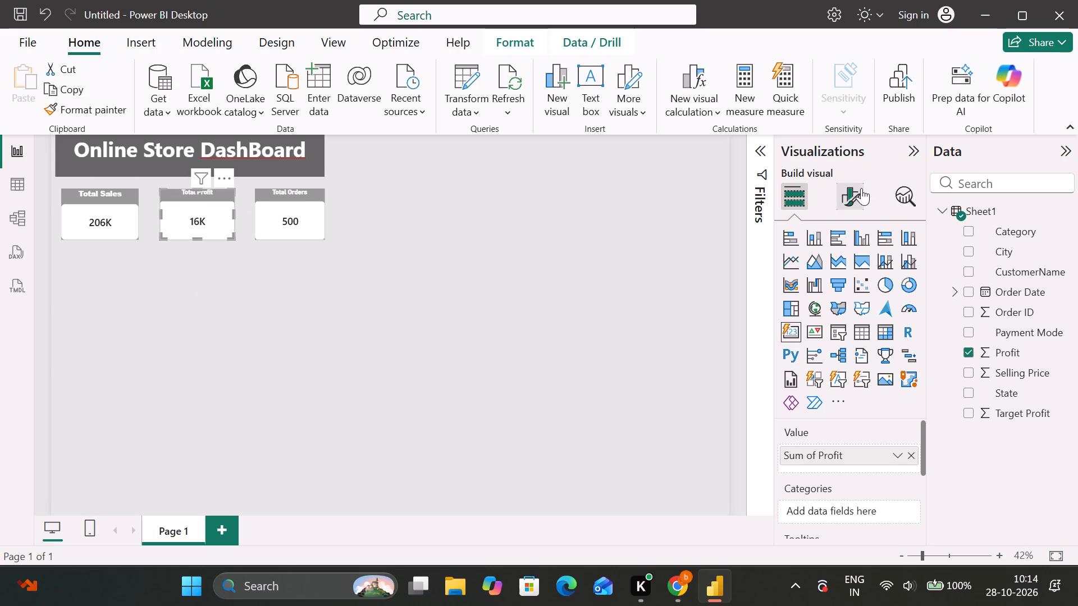
{"action": "left_click", "coordinate": [861, 188]}
{"action": "left_click", "coordinate": [853, 277]}
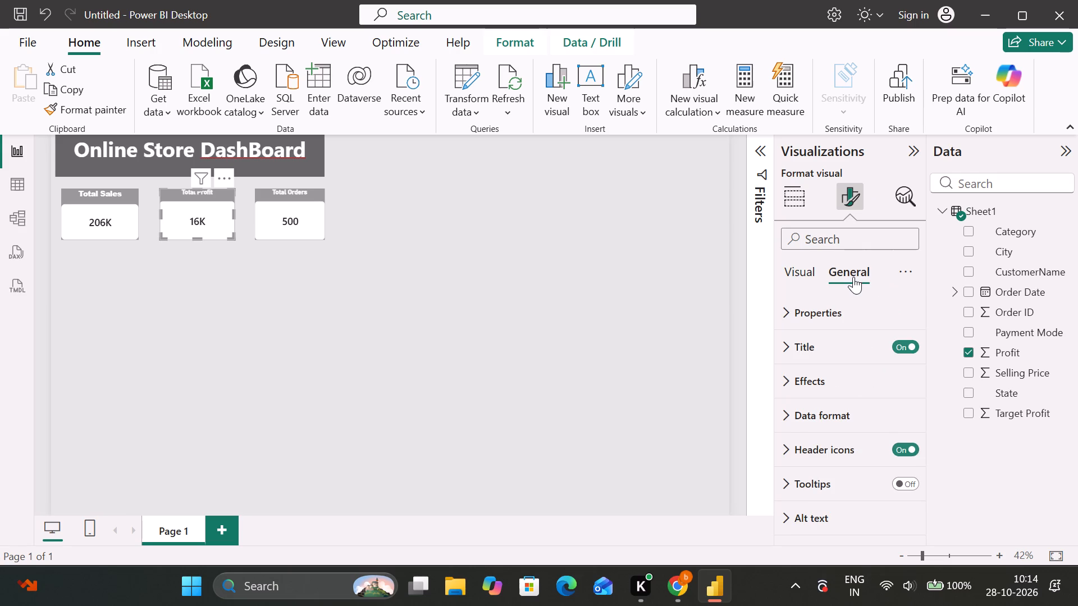
{"action": "left_click", "coordinate": [826, 354]}
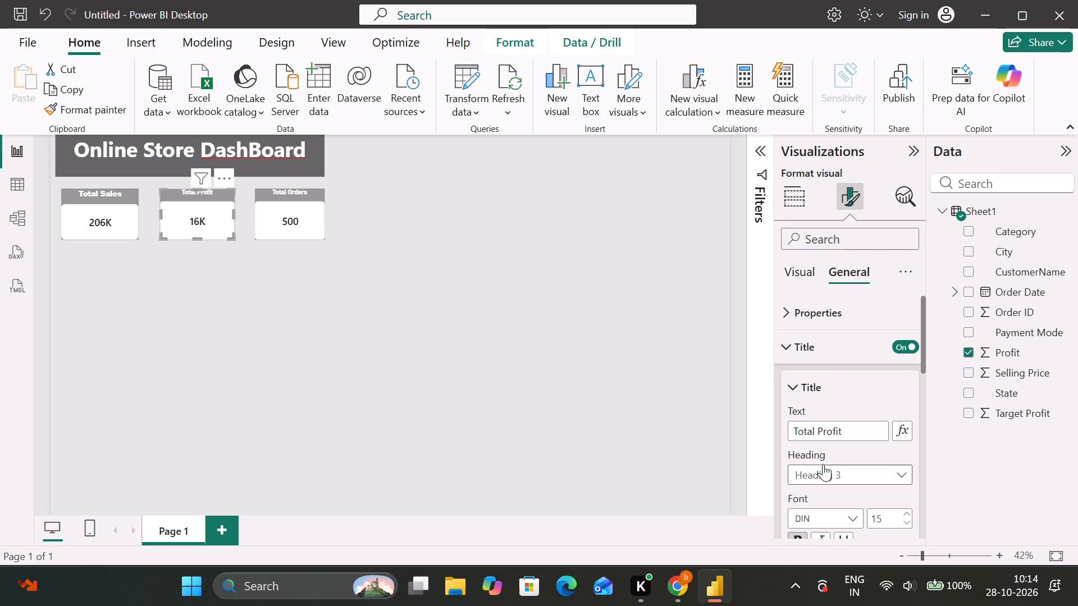
{"action": "scroll", "coordinate": [823, 464], "scroll_direction": "down", "scroll_amount": 1}
{"action": "left_click", "coordinate": [838, 470]}
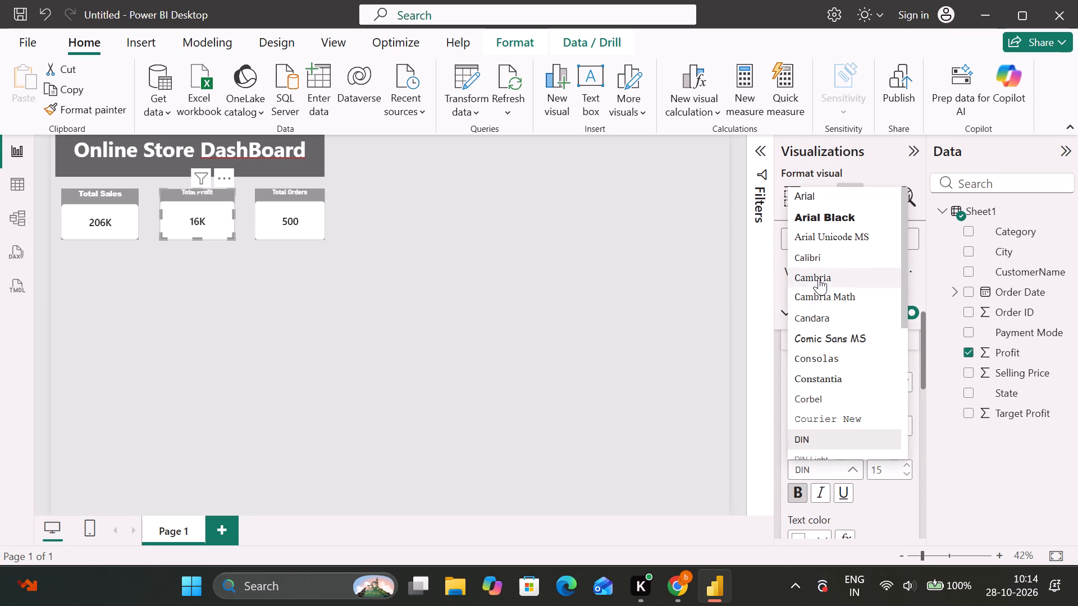
{"action": "left_click", "coordinate": [816, 218]}
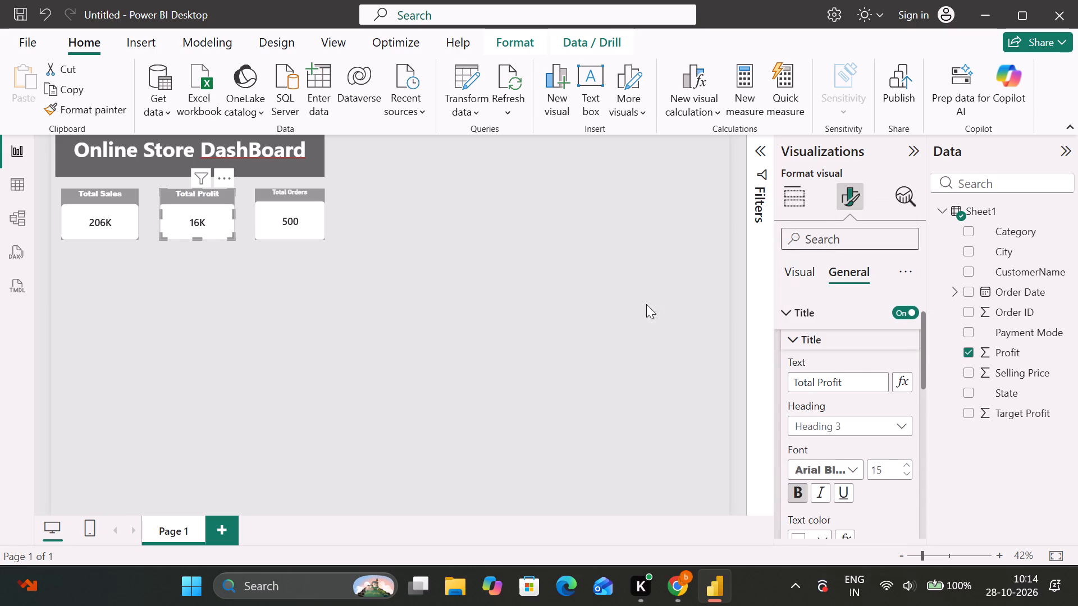
{"action": "left_click", "coordinate": [422, 461]}
Change the Total Orders card's title font to Arial Black.
{"action": "left_click", "coordinate": [277, 222]}
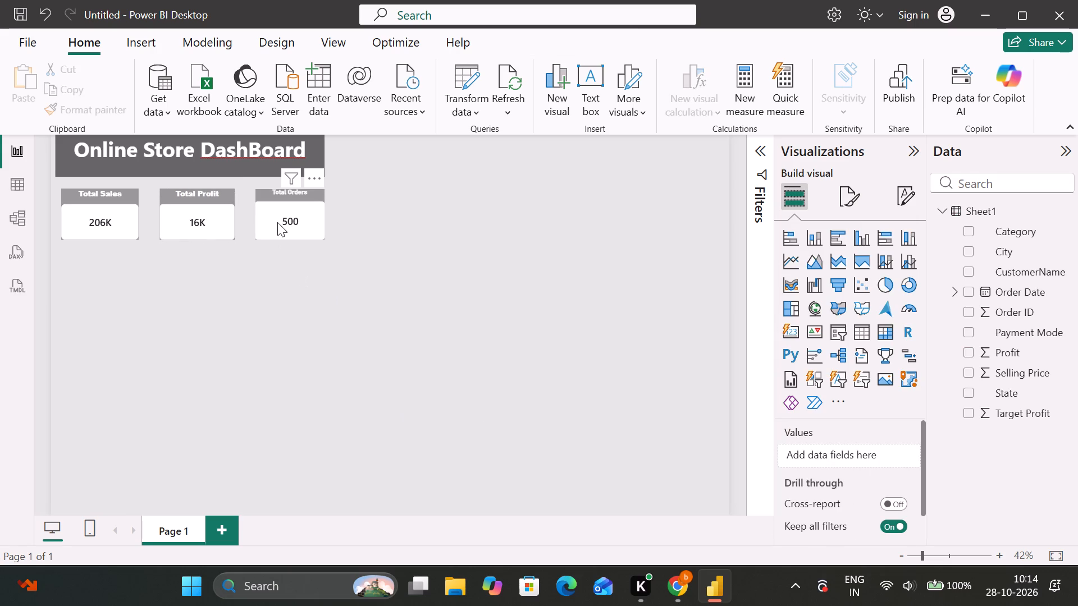
{"action": "left_click", "coordinate": [845, 213]}
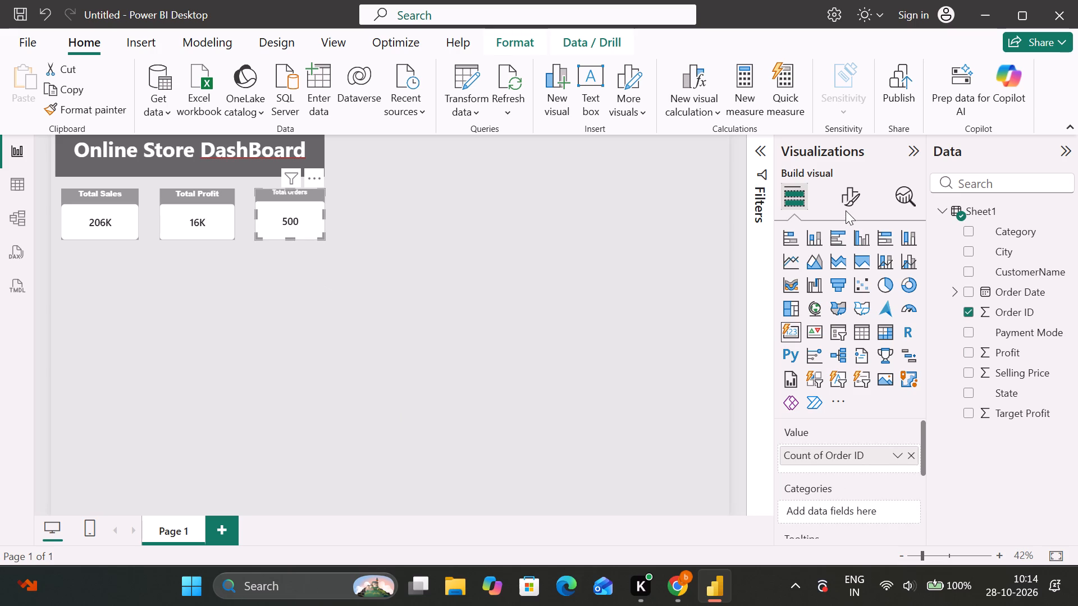
{"action": "left_click", "coordinate": [846, 209]}
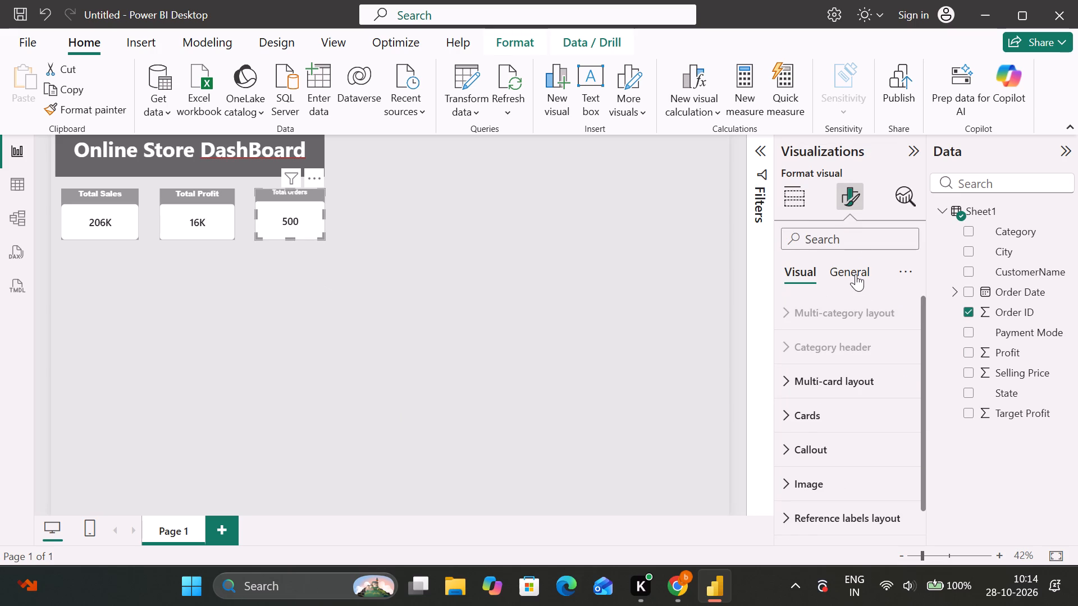
{"action": "left_click", "coordinate": [856, 274]}
{"action": "left_click", "coordinate": [837, 348]}
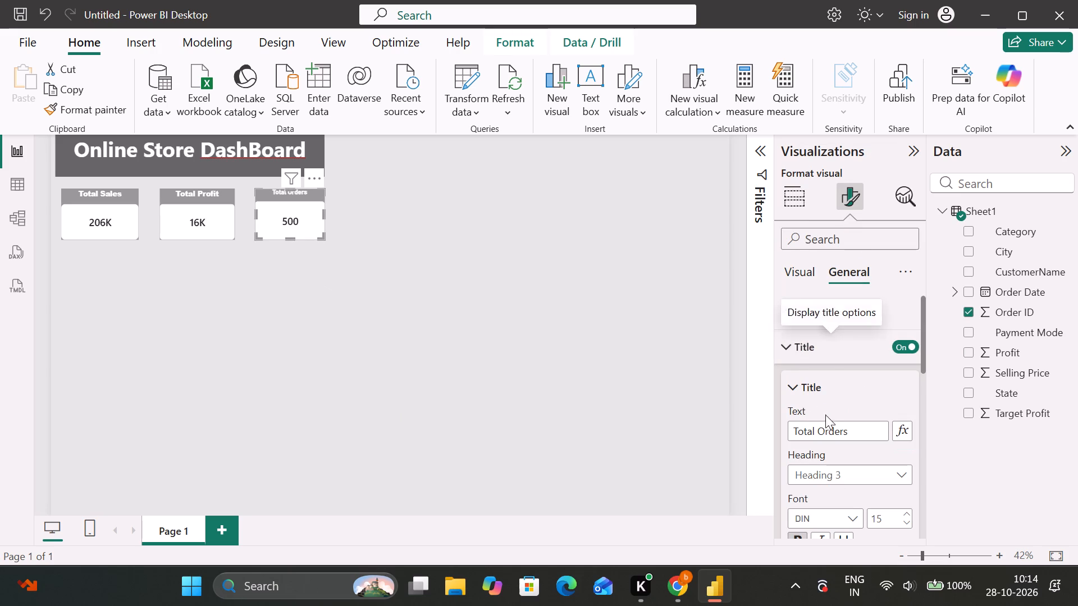
{"action": "left_click", "coordinate": [828, 520]}
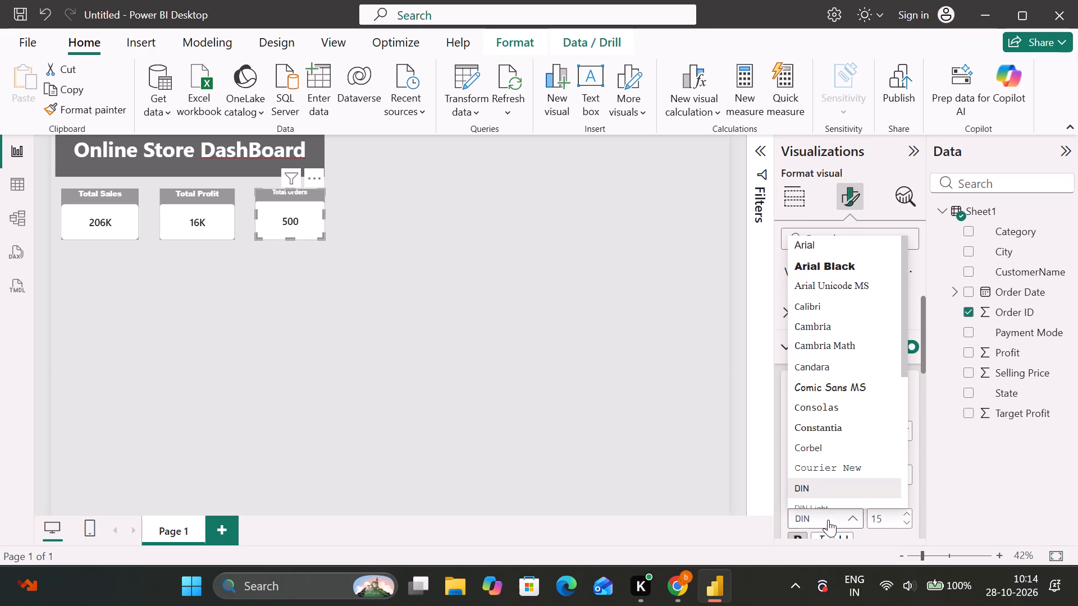
{"action": "left_click", "coordinate": [810, 270]}
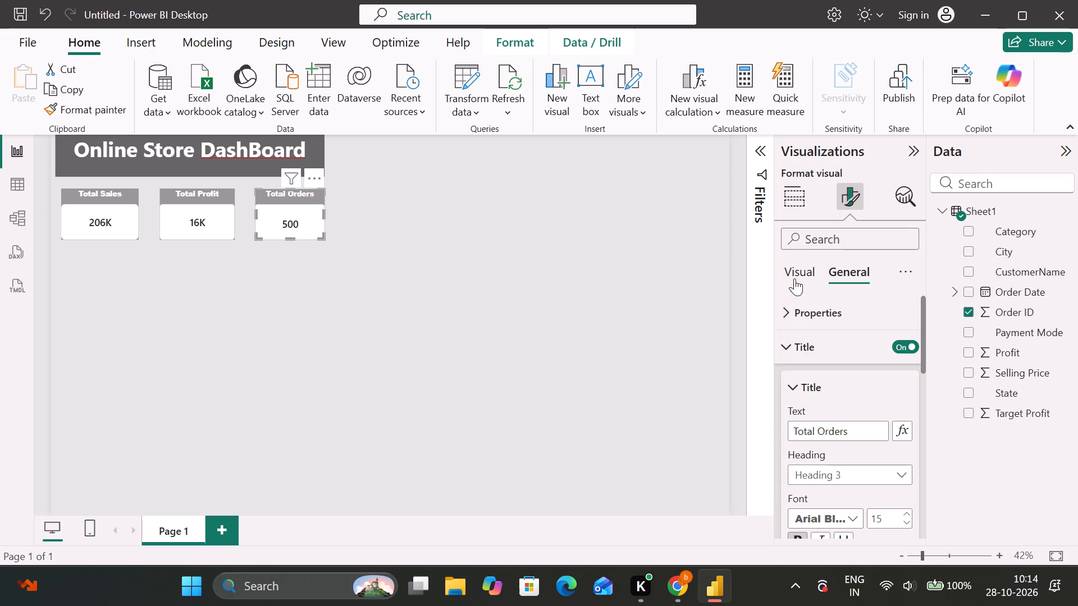
{"action": "left_click", "coordinate": [584, 394]}
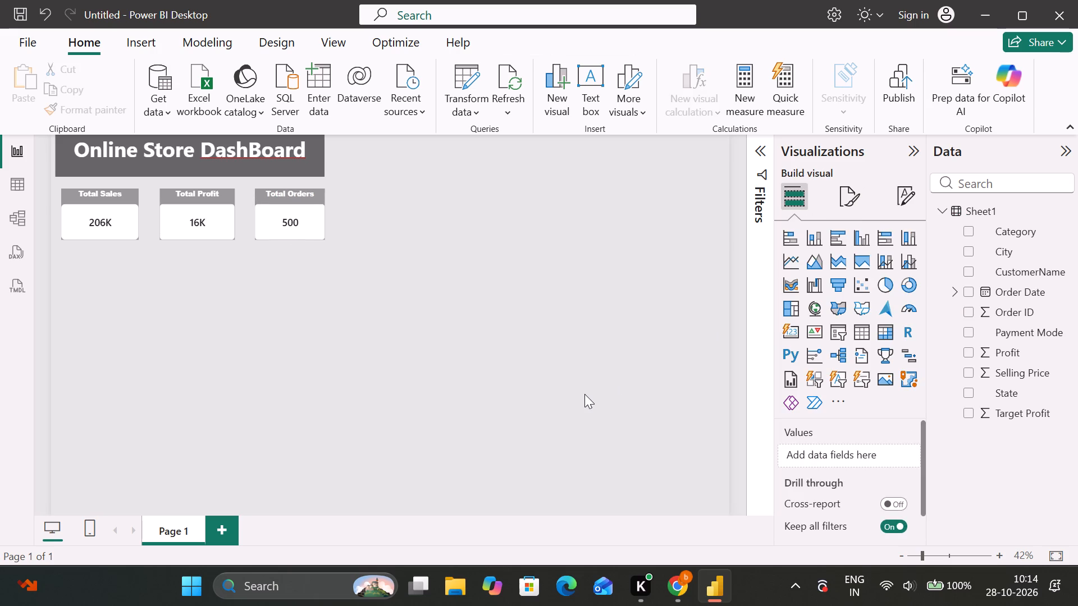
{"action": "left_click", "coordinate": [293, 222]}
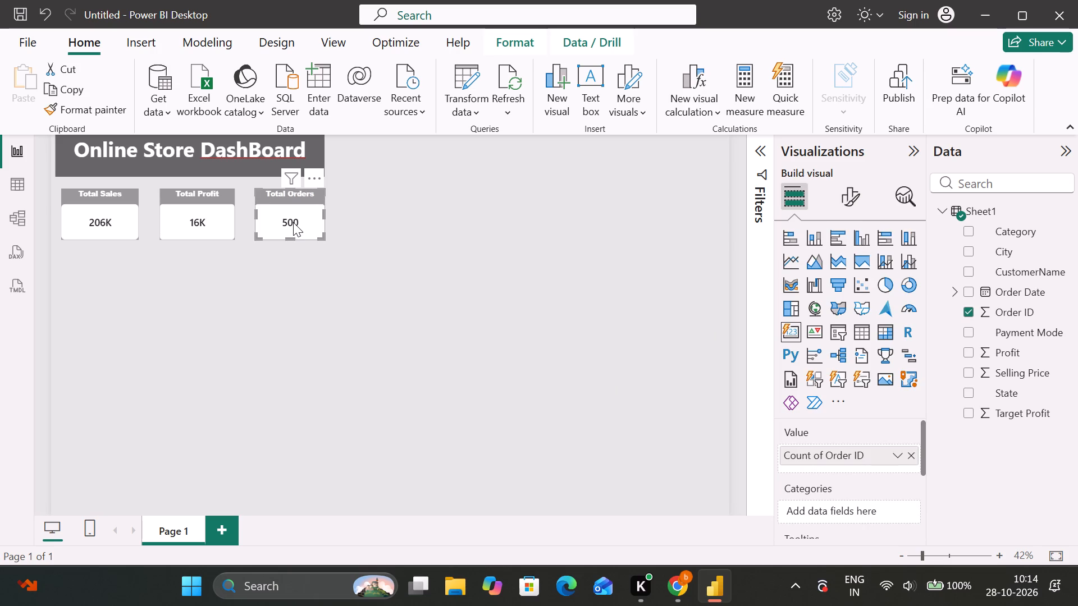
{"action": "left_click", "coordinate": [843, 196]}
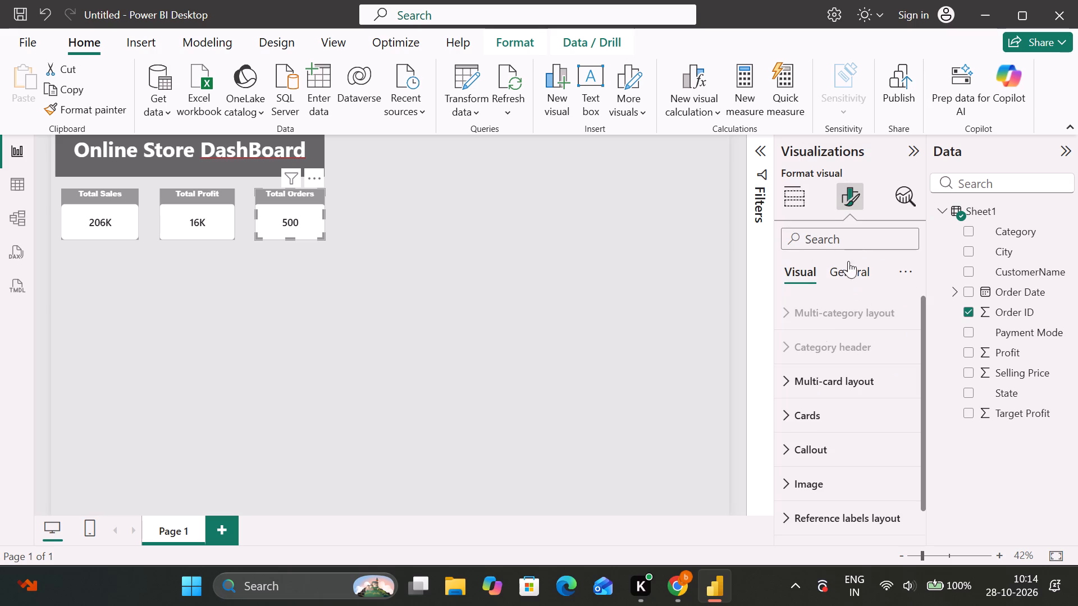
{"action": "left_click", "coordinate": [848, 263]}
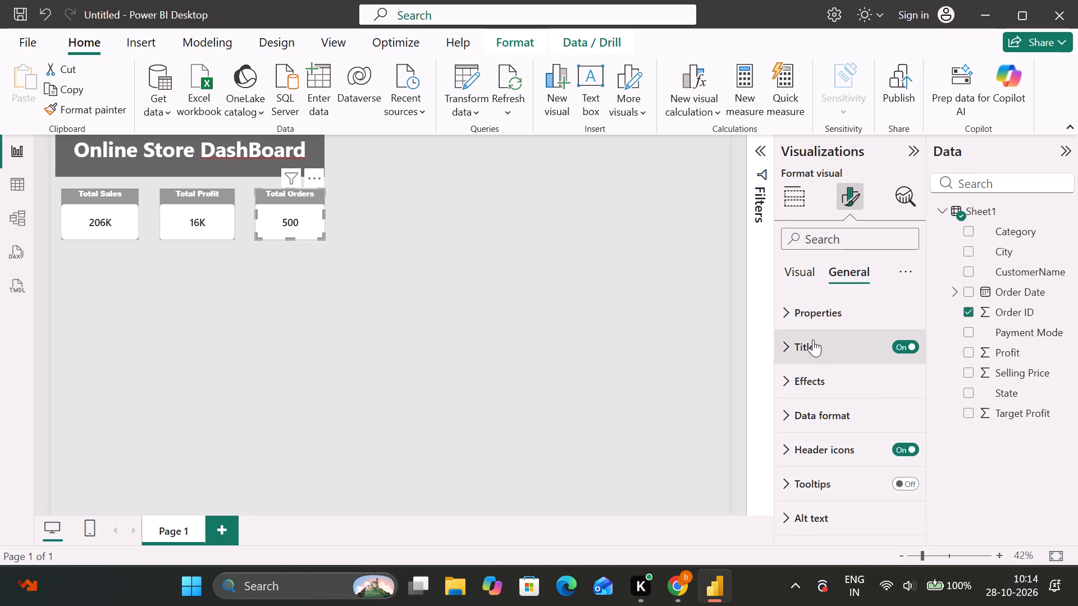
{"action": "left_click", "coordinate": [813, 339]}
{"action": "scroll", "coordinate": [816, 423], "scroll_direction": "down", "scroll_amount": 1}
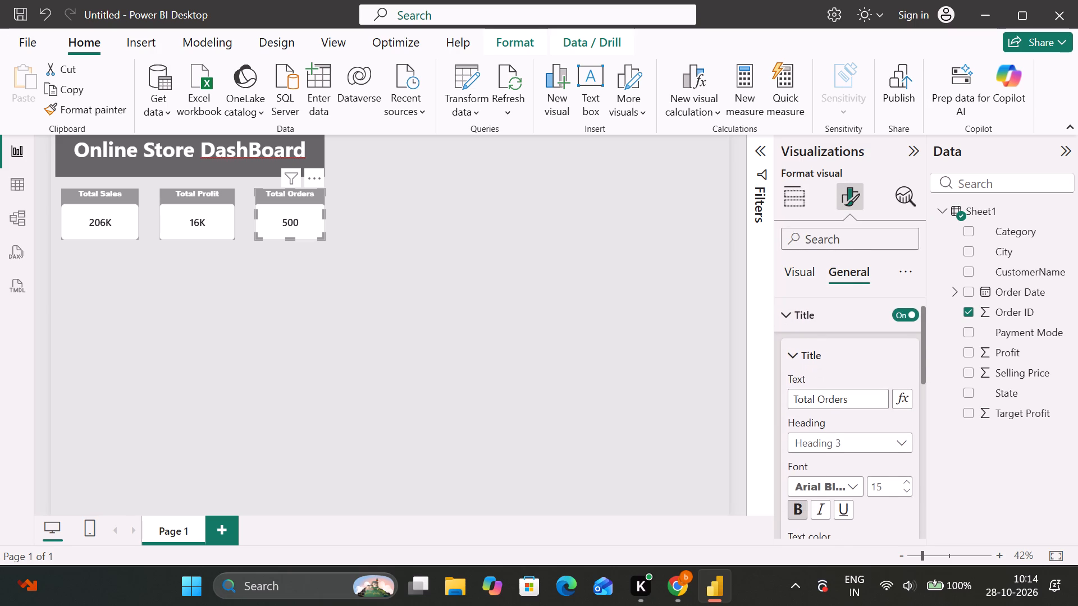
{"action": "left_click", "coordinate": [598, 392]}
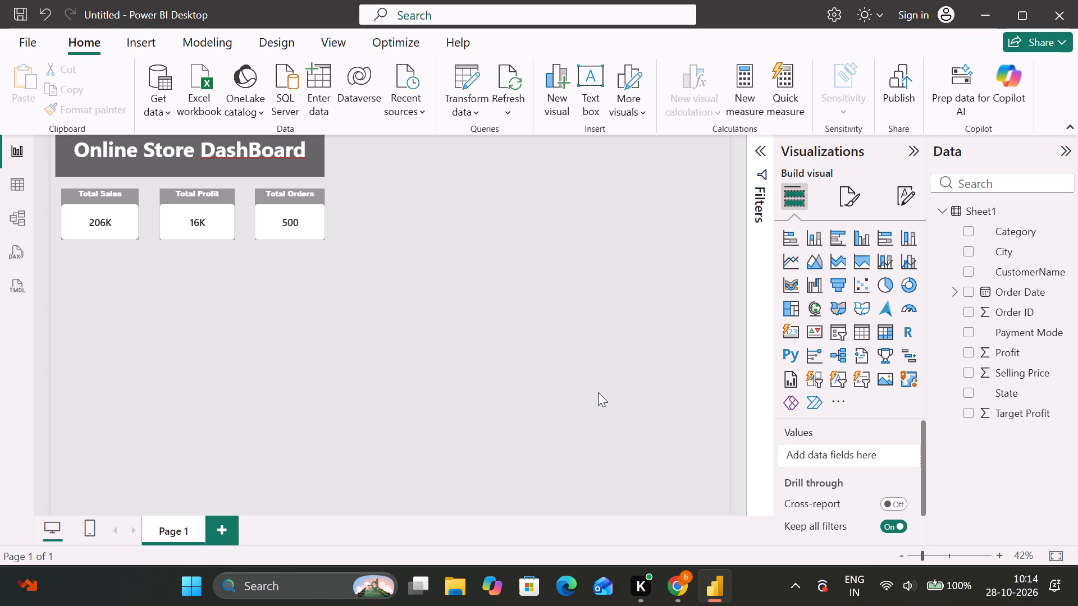
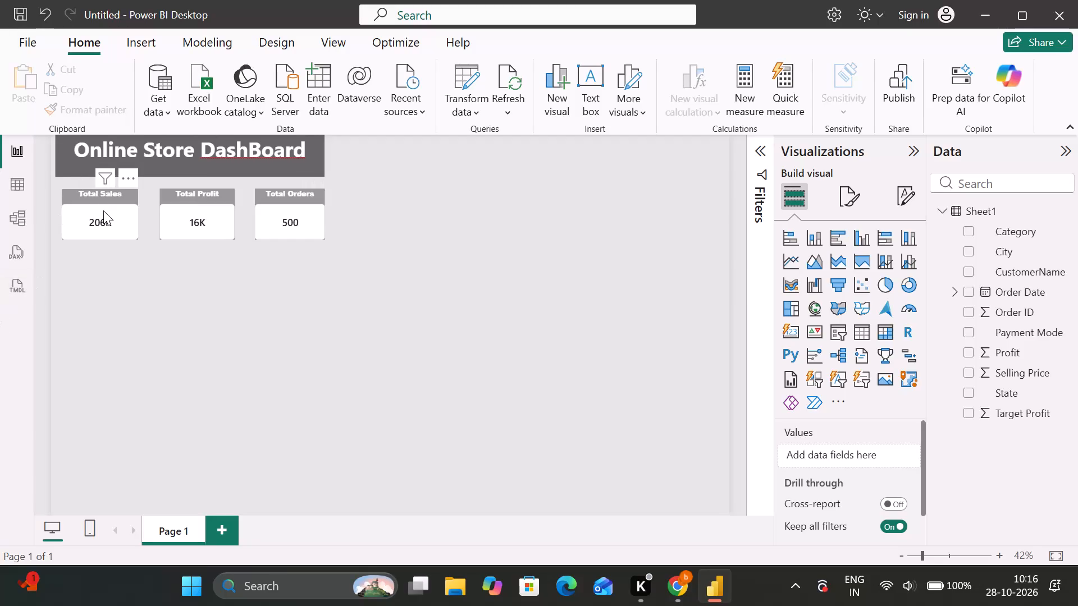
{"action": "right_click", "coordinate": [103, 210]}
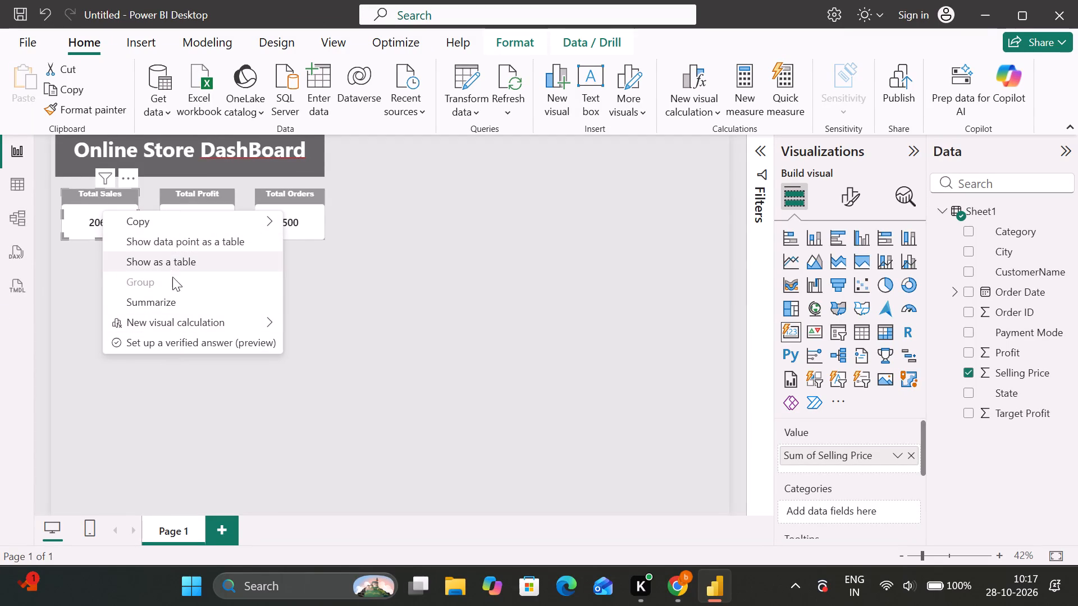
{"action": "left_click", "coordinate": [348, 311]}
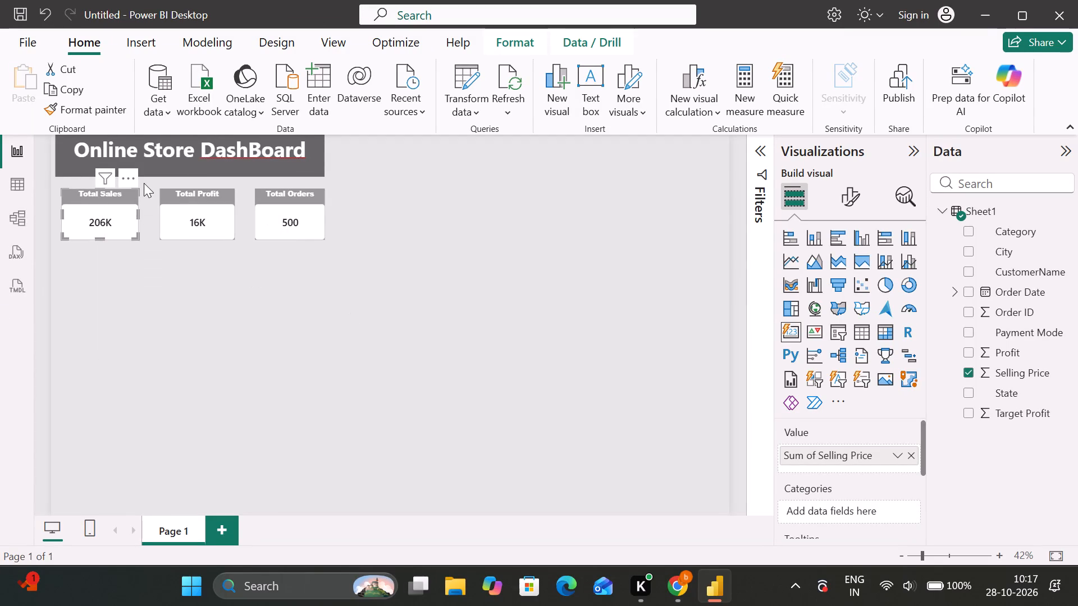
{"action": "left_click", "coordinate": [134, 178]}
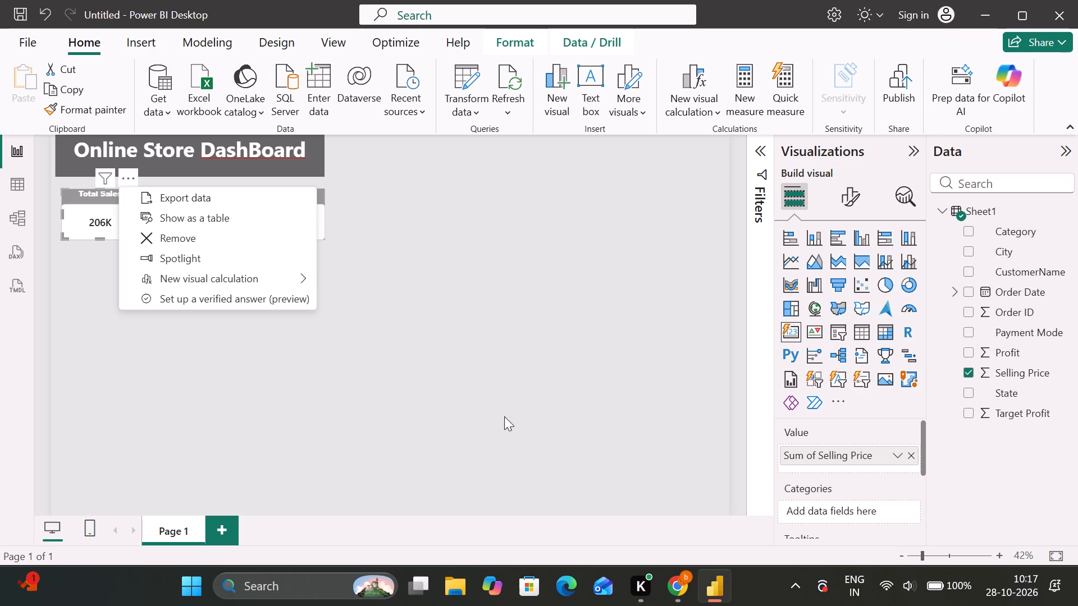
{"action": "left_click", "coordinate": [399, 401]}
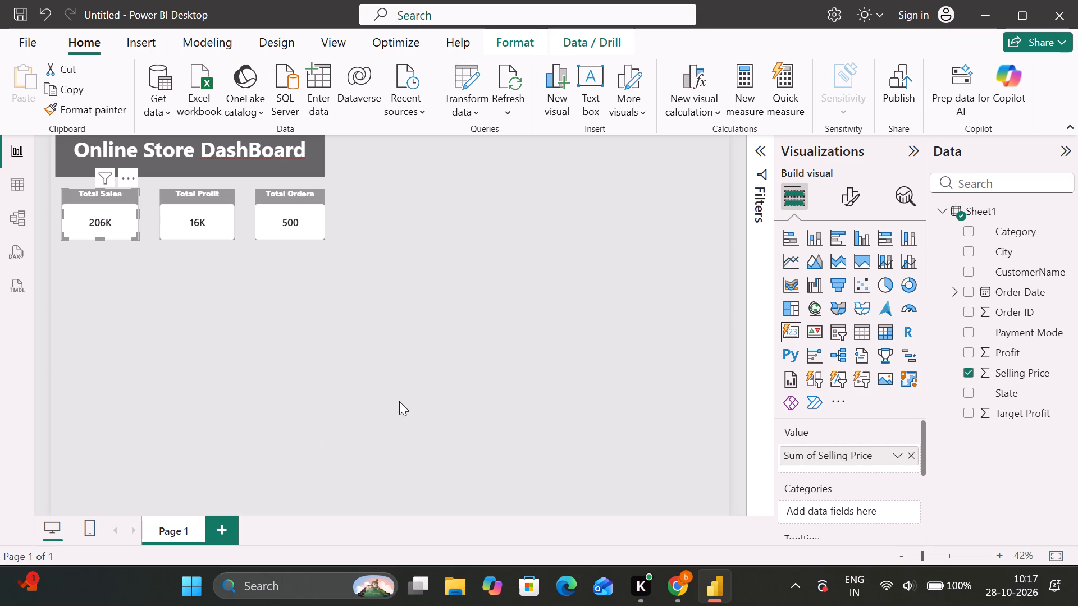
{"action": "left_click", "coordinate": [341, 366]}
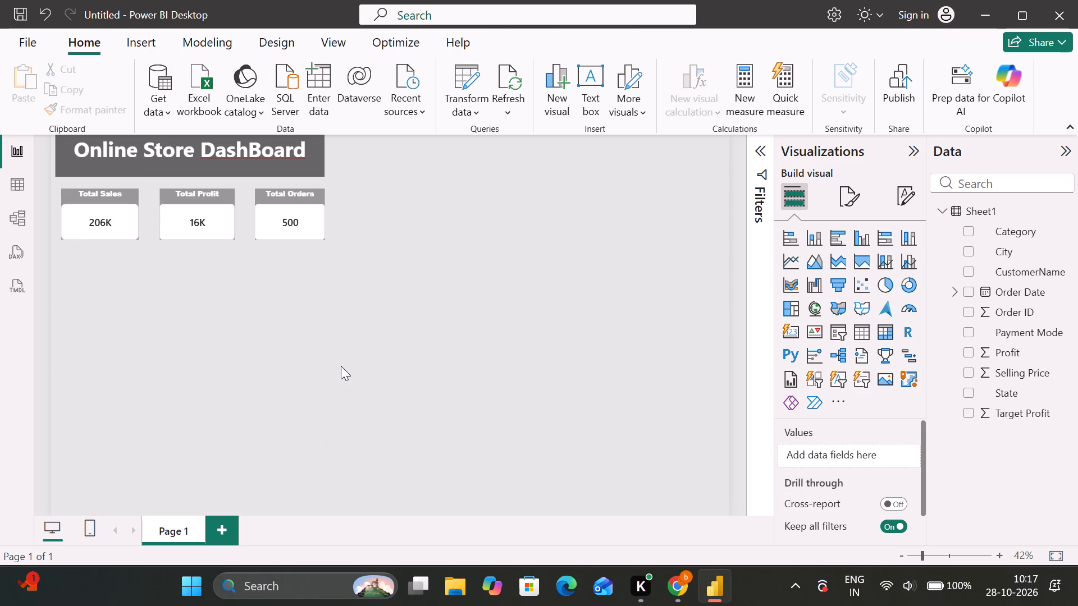
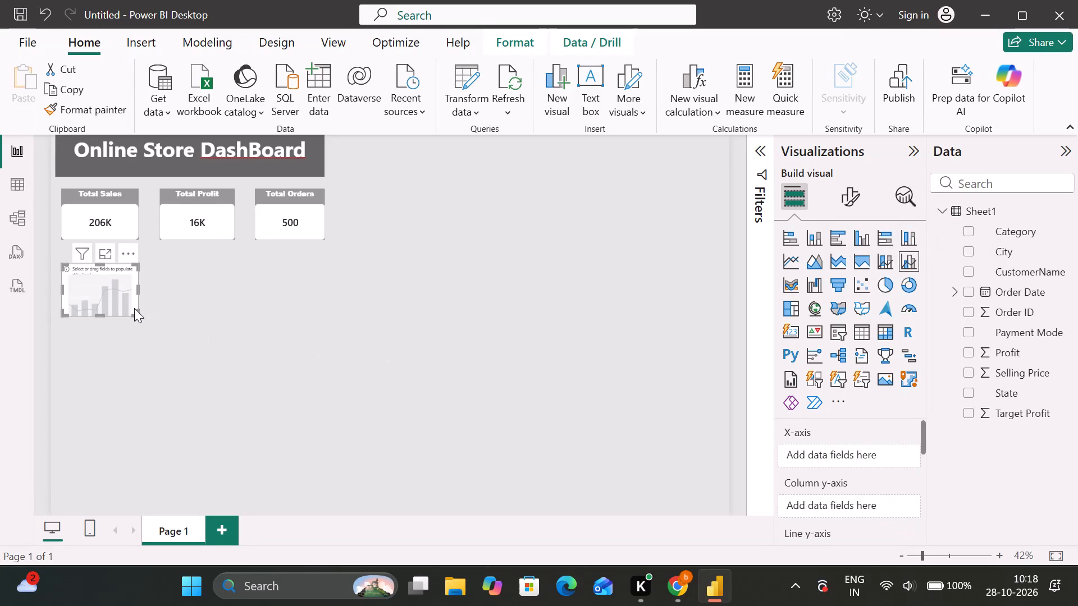
Enlarge the empty combo chart below the Total Sales card until its width reaches about the middle of the Total Profit card.
{"action": "left_click_drag", "start_coordinate": [137, 313], "coordinate": [192, 361]}
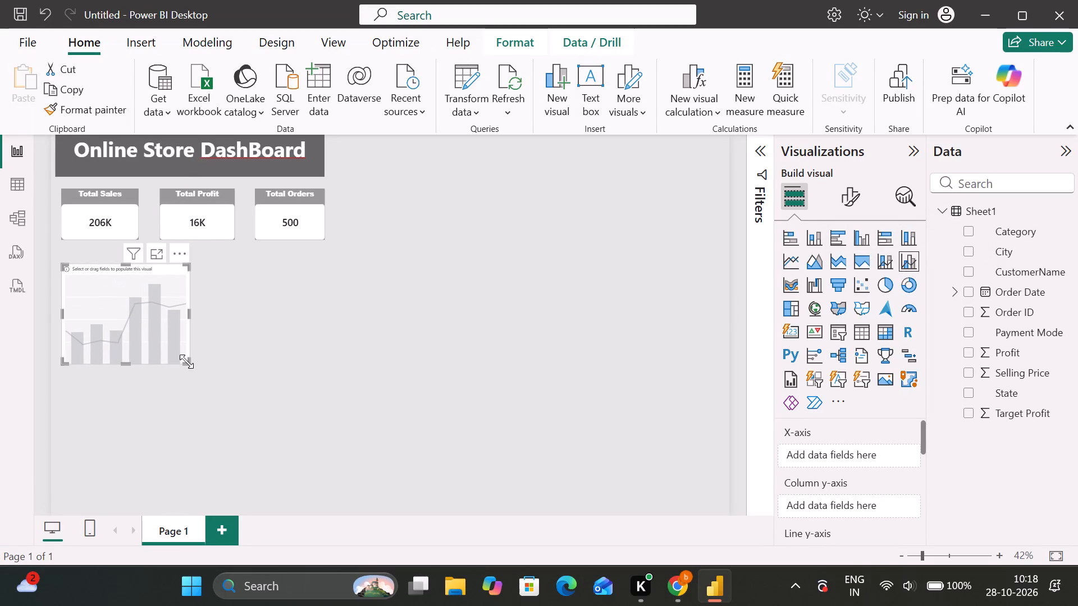
{"action": "left_click_drag", "start_coordinate": [186, 361], "coordinate": [227, 373]}
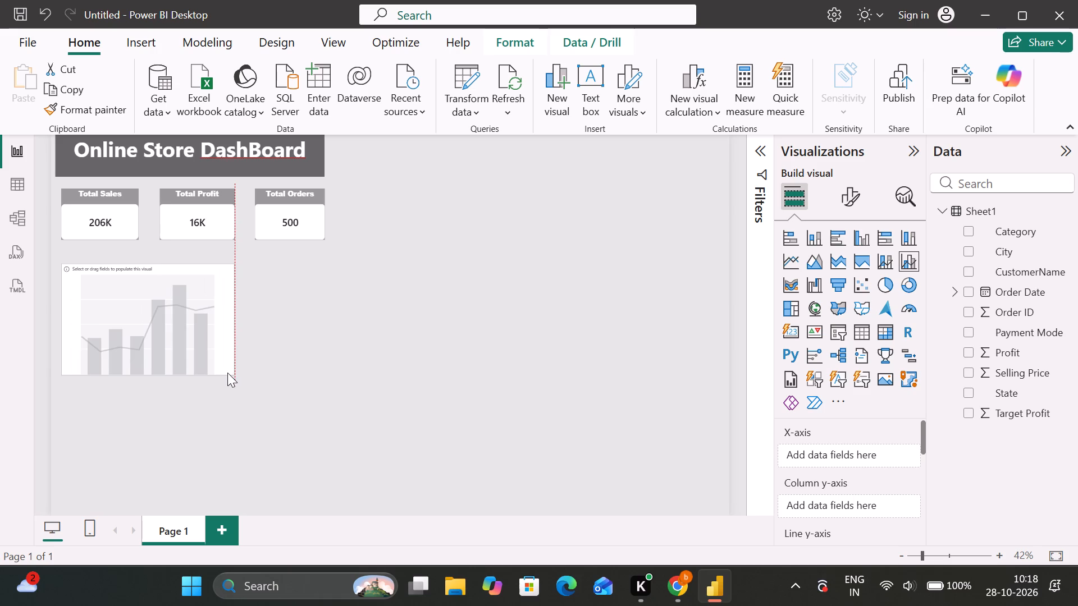
{"action": "left_click_drag", "start_coordinate": [227, 373], "coordinate": [194, 369]}
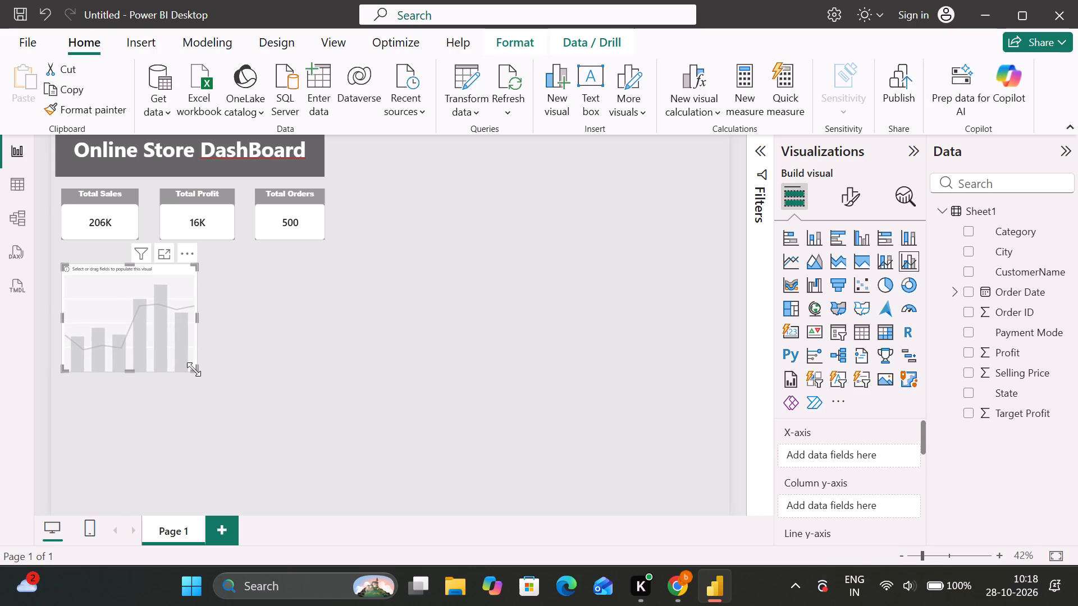
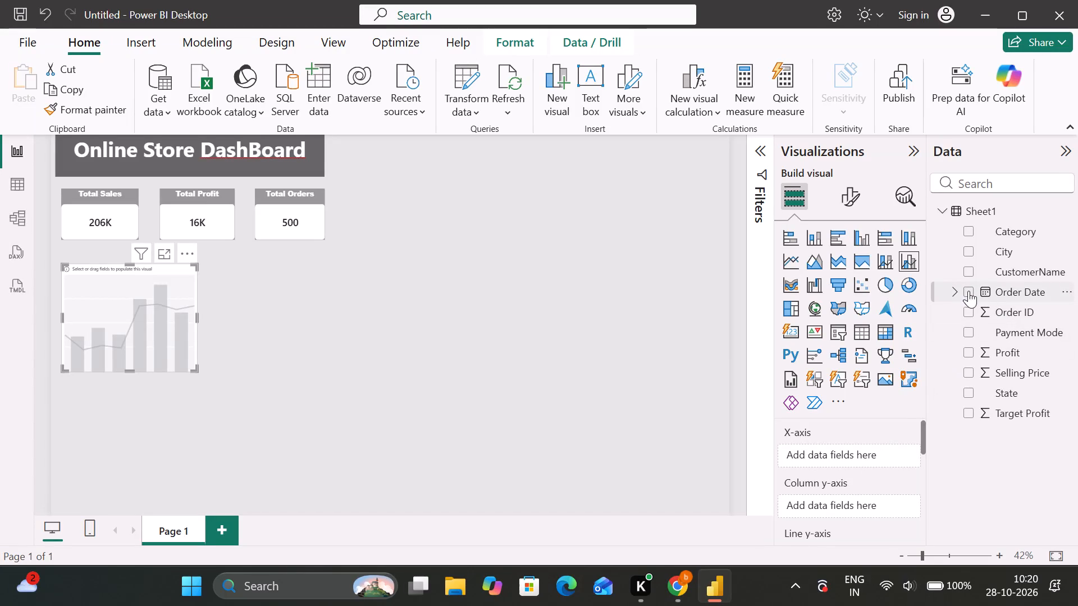
Put Order Date on the combo chart's X-axis and remove Year, Month and Day so only Quarter is kept.
{"action": "left_click_drag", "start_coordinate": [969, 291], "coordinate": [816, 457]}
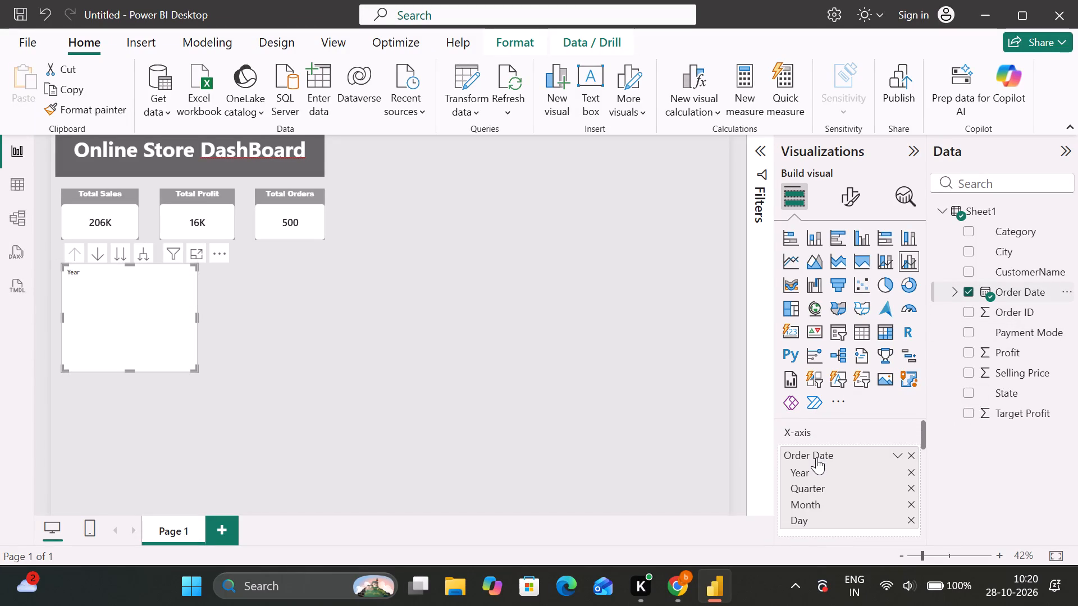
{"action": "left_click", "coordinate": [815, 488]}
{"action": "left_click", "coordinate": [906, 470]}
{"action": "left_click", "coordinate": [910, 491]}
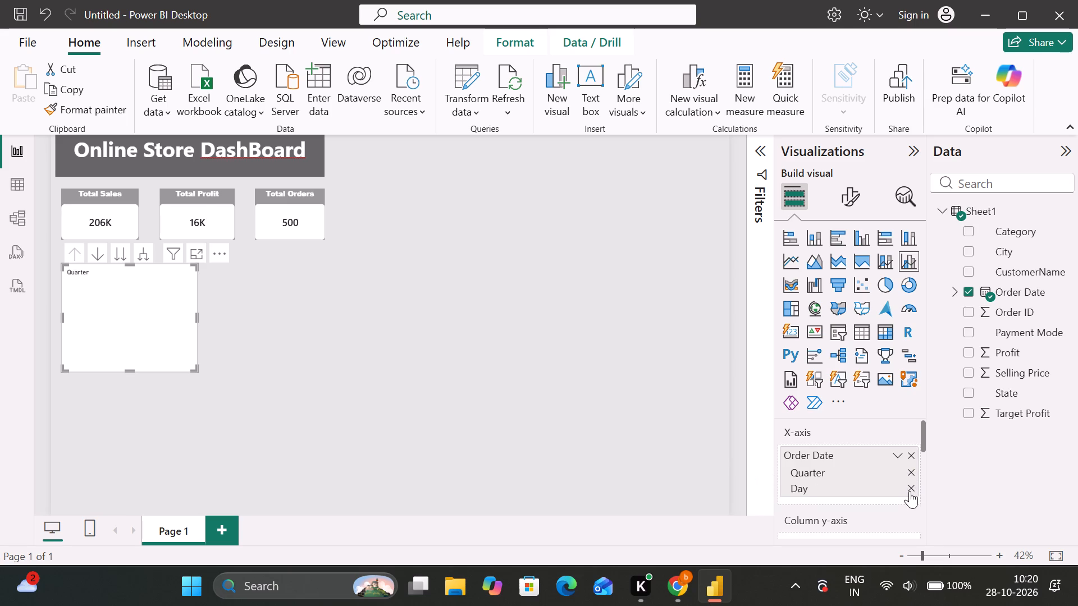
{"action": "left_click", "coordinate": [911, 489]}
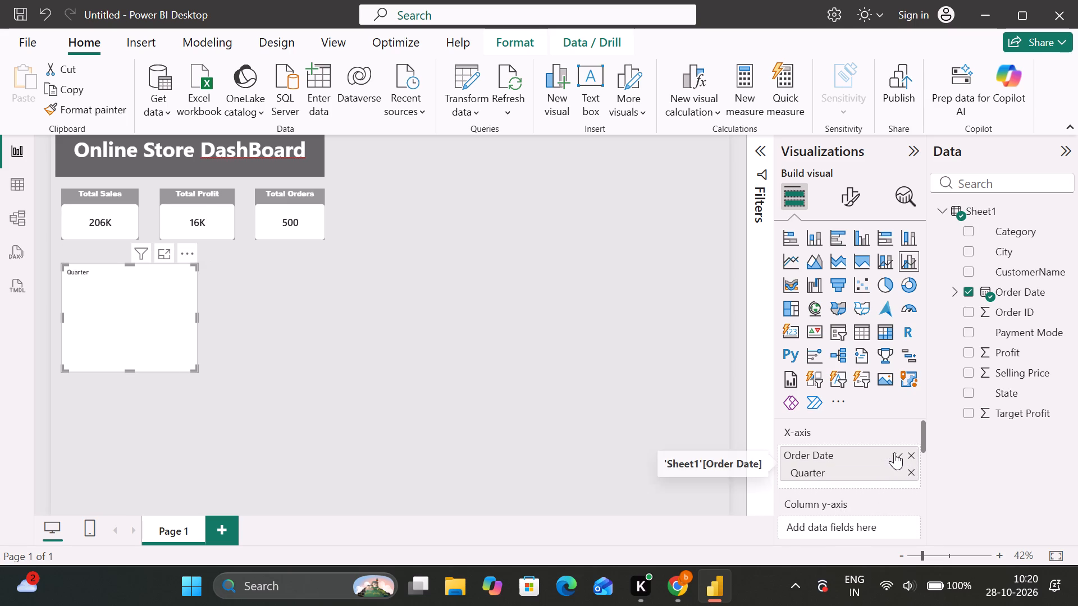
{"action": "left_click", "coordinate": [849, 455]}
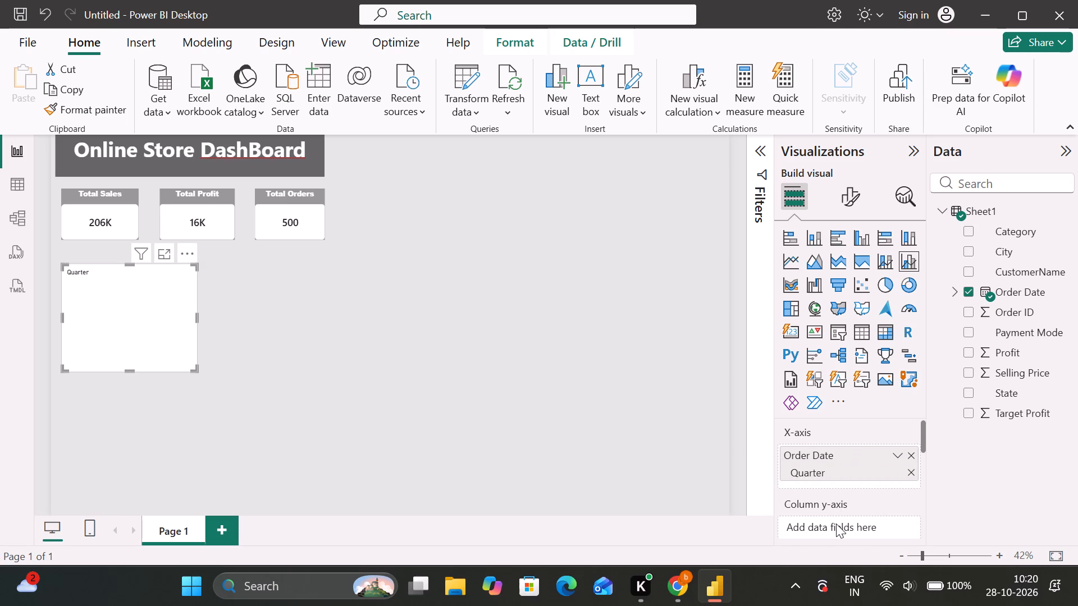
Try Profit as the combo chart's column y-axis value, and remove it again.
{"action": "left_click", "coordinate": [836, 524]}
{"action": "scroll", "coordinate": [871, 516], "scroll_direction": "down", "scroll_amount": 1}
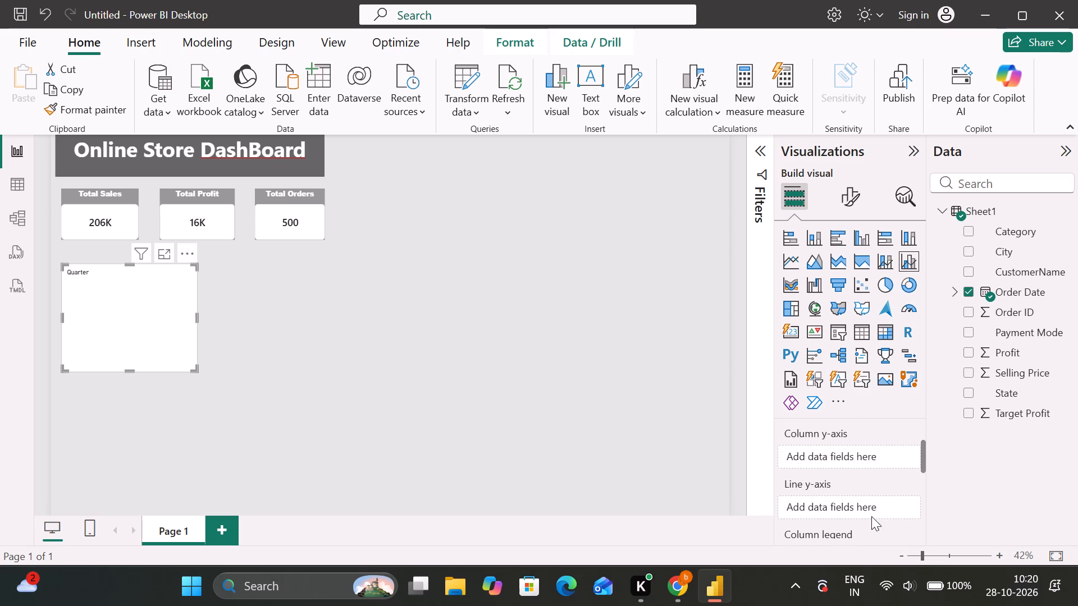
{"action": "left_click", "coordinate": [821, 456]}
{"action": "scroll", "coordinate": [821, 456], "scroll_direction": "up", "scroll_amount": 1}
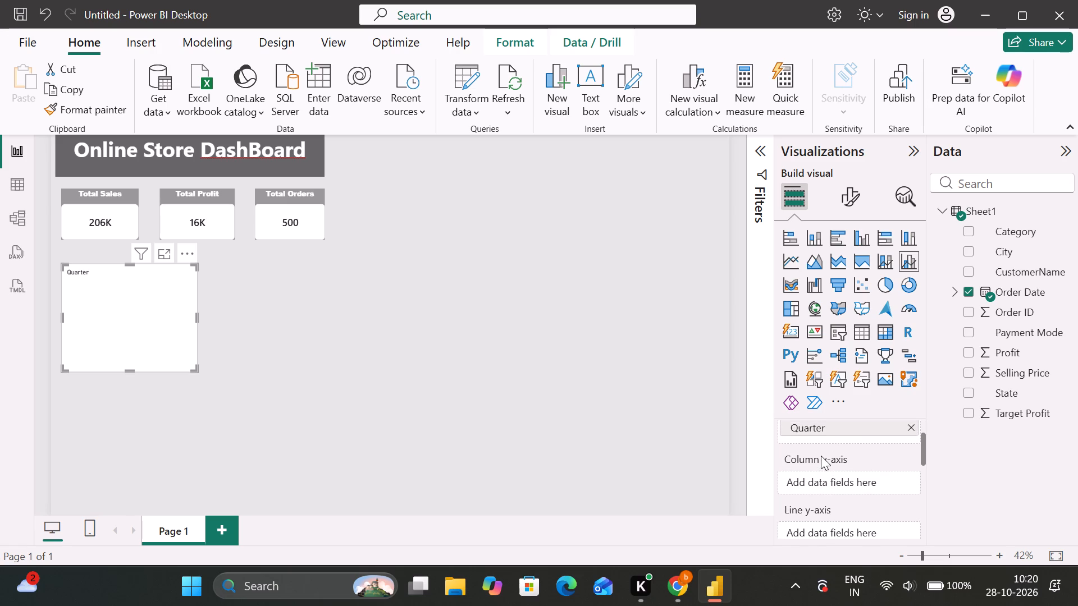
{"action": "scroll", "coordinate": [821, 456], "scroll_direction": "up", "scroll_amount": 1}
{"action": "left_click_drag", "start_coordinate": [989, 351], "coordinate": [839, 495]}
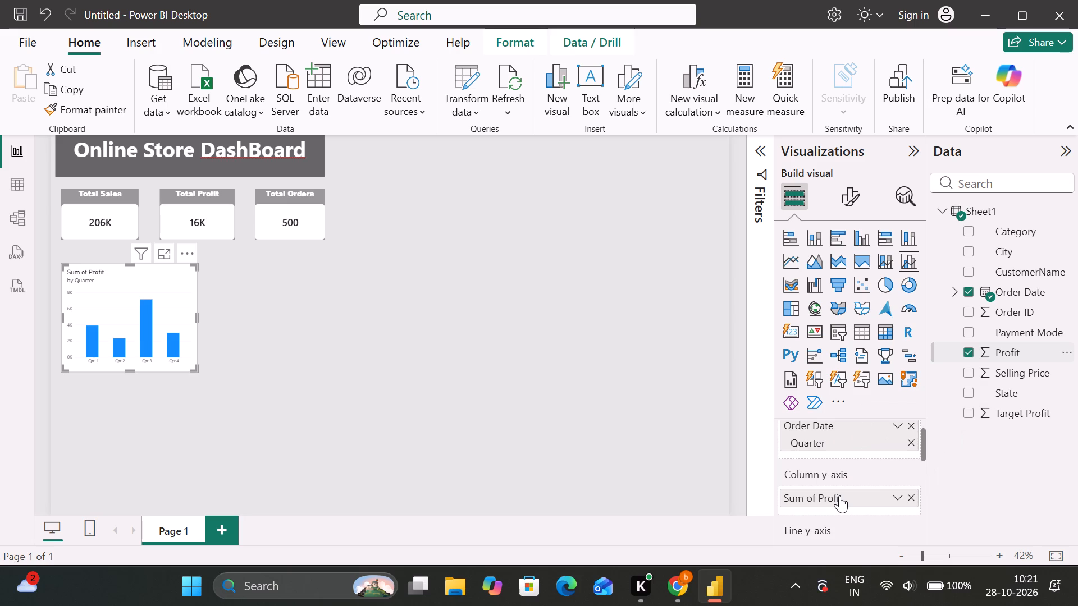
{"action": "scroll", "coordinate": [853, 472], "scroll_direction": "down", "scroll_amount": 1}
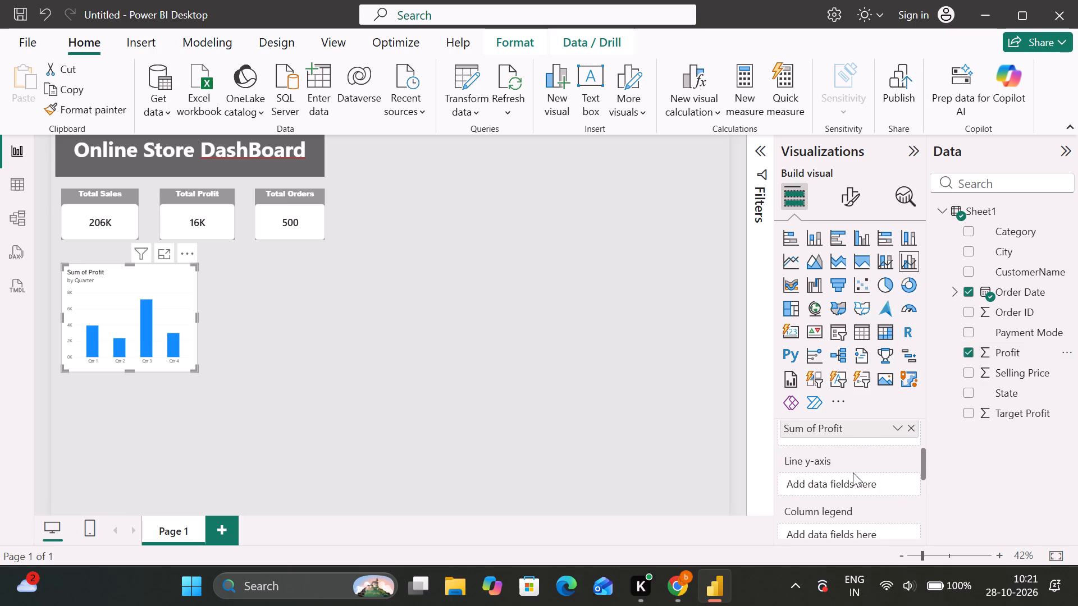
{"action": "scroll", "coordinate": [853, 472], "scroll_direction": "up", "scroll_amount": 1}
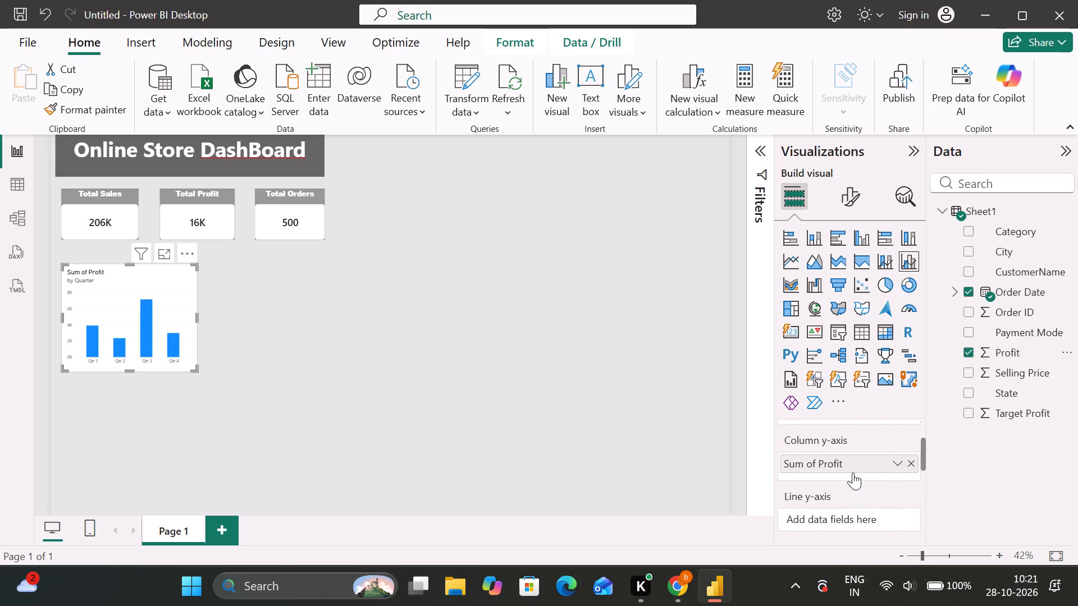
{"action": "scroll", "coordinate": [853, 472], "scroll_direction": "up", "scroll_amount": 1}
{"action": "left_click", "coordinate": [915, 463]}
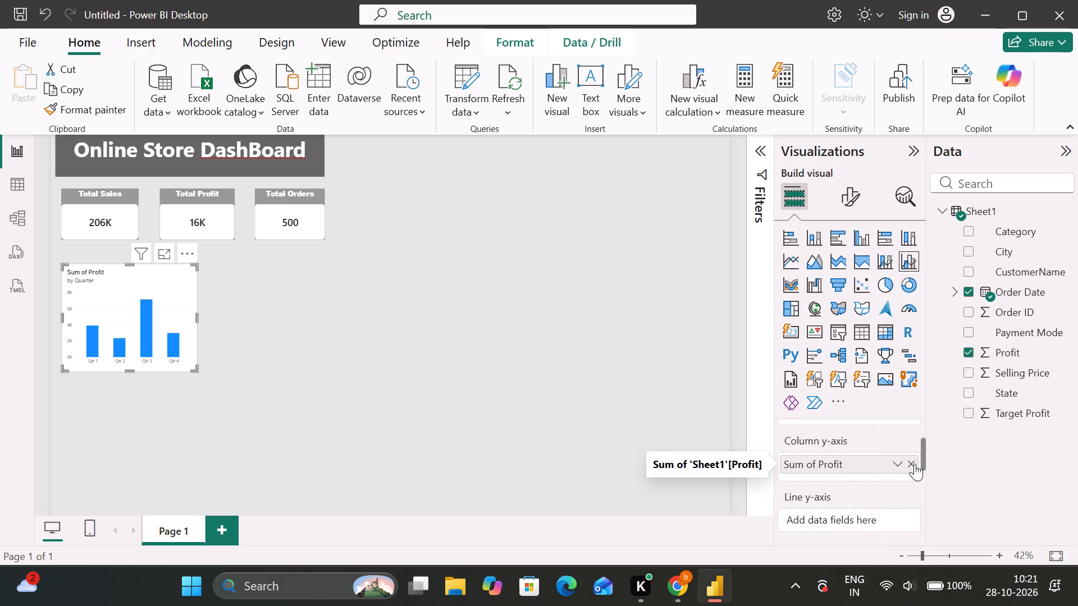
Assign Profit to the combo chart's line y-axis and Selling Price to its column y-axis.
{"action": "left_click_drag", "start_coordinate": [995, 351], "coordinate": [914, 451]}
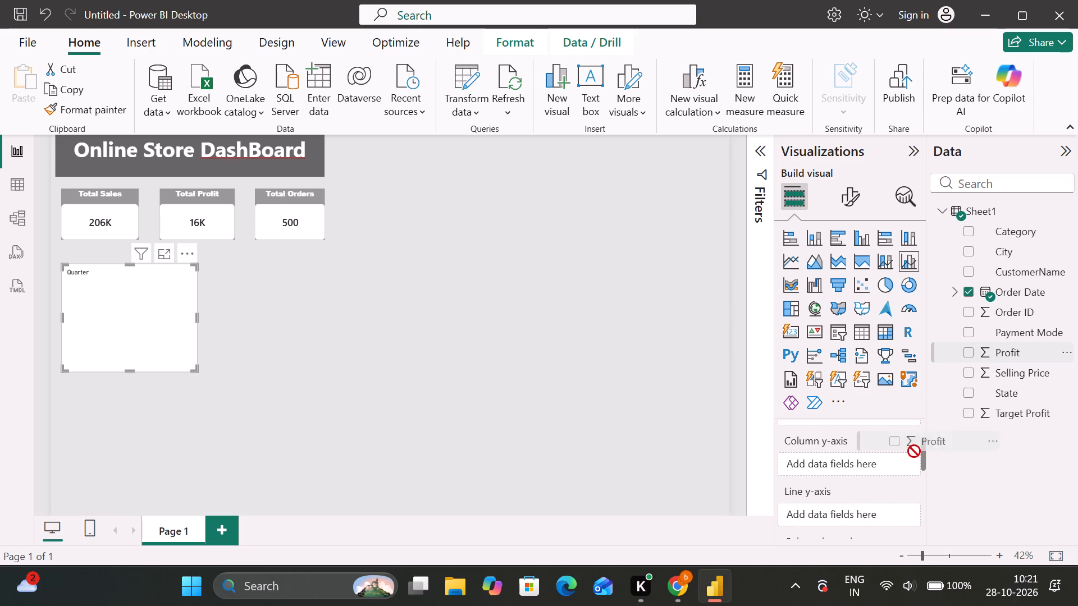
{"action": "left_click_drag", "start_coordinate": [914, 451], "coordinate": [850, 514]}
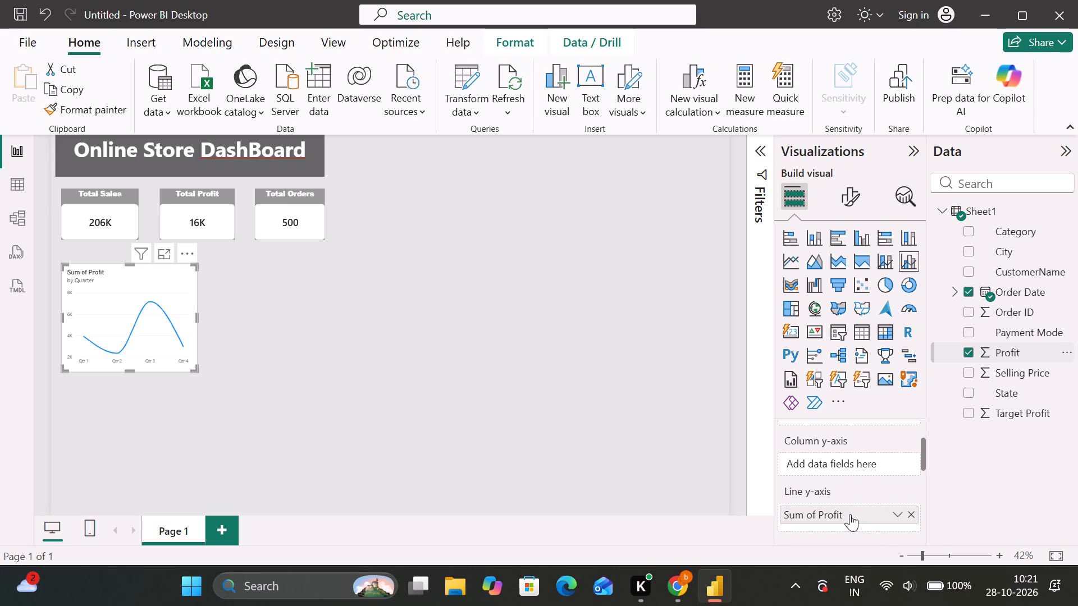
{"action": "left_click_drag", "start_coordinate": [983, 382], "coordinate": [865, 474]}
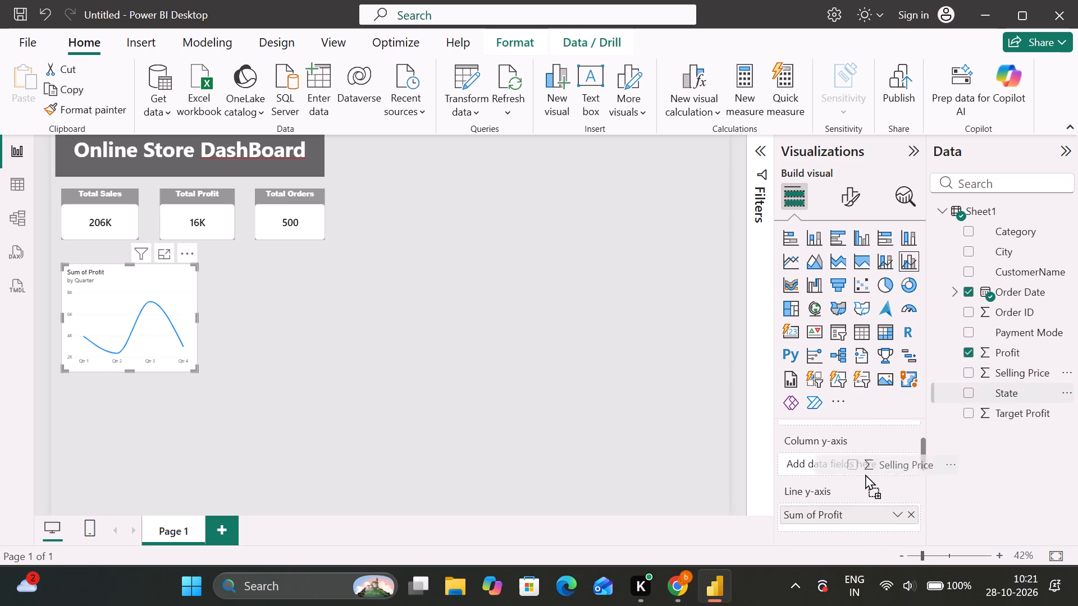
{"action": "left_click_drag", "start_coordinate": [865, 474], "coordinate": [842, 474]}
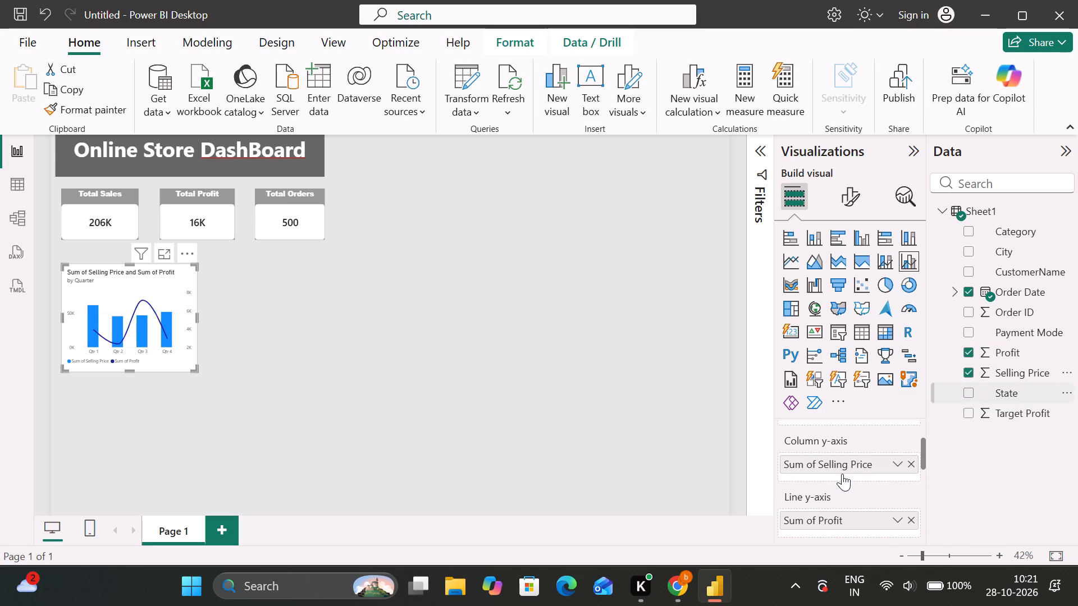
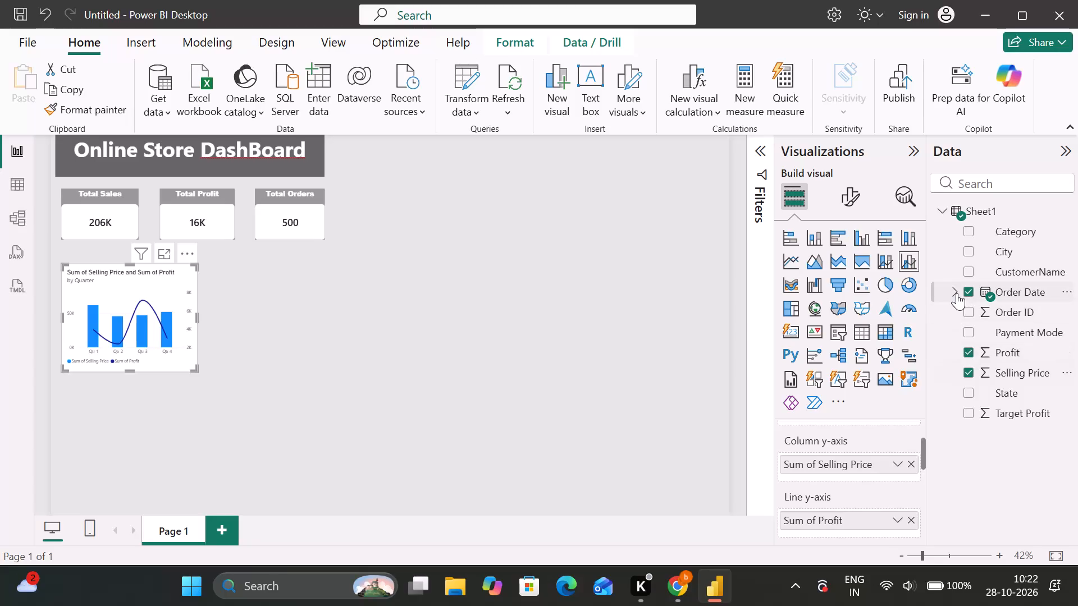
Check which levels of the Order Date hierarchy are selected for the combo chart.
{"action": "left_click", "coordinate": [957, 293]}
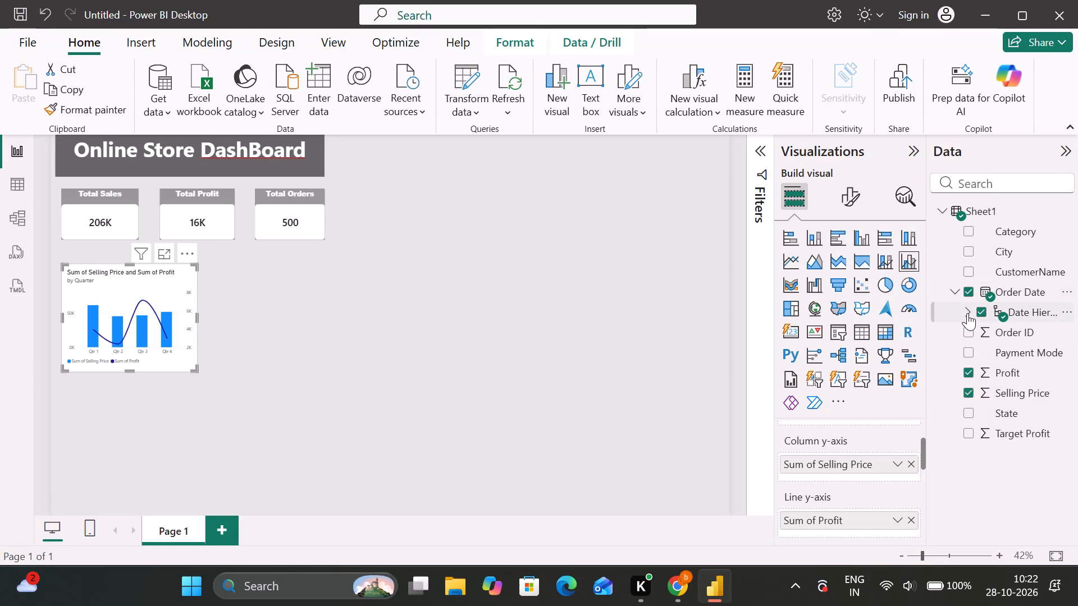
{"action": "left_click", "coordinate": [967, 313]}
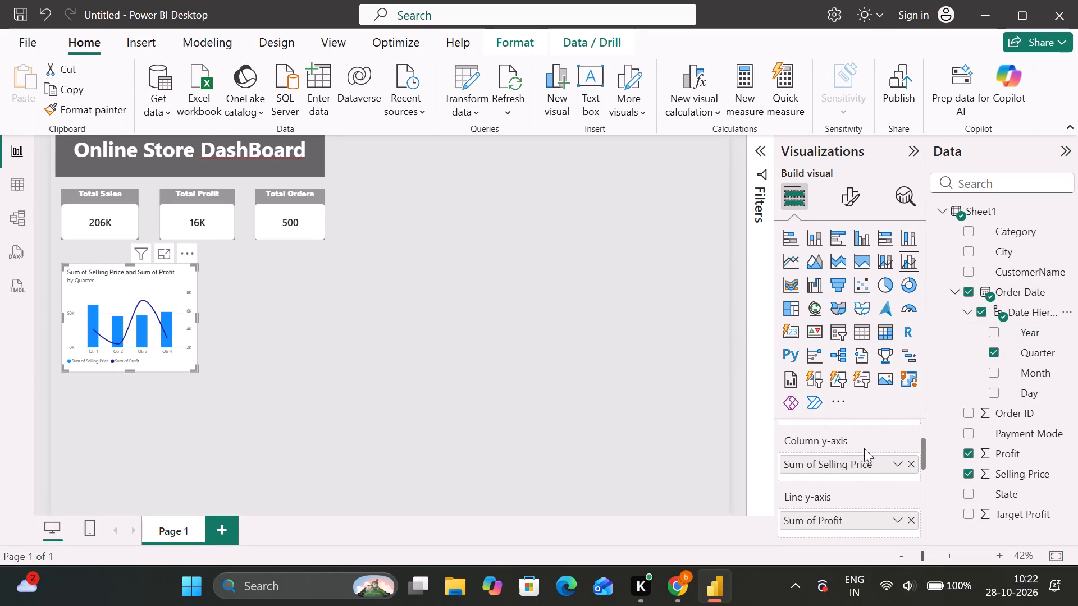
{"action": "left_click", "coordinate": [953, 291]}
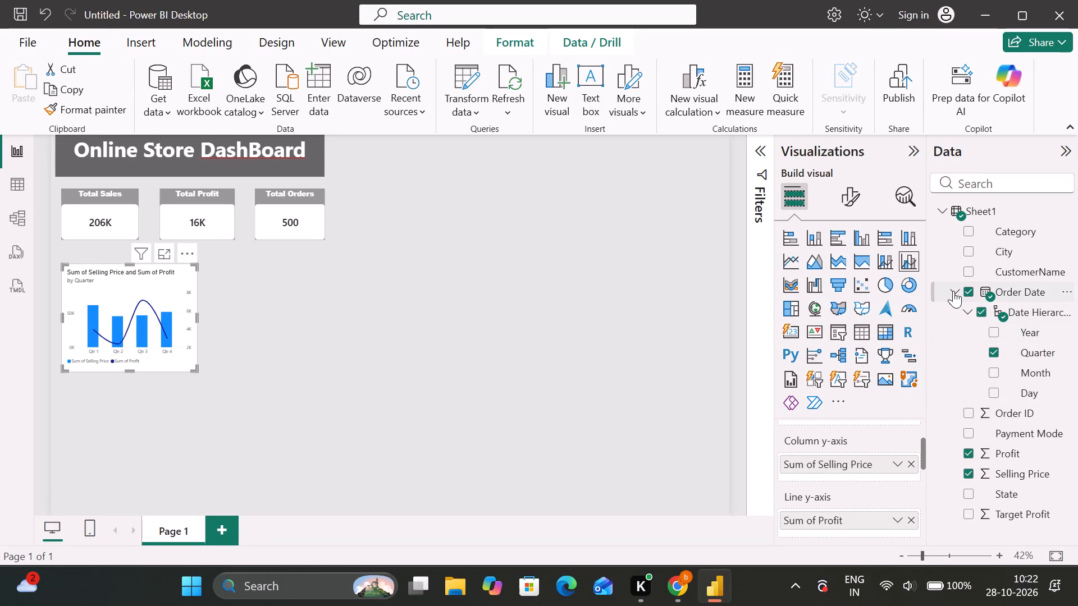
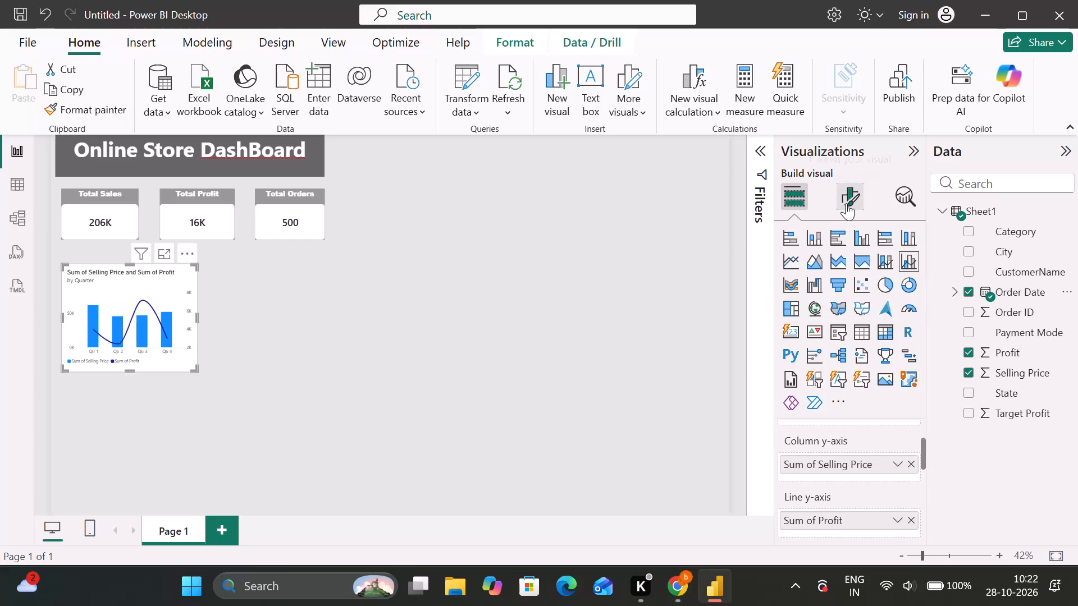
Review the combo chart's axis and legend field assignments and its secondary y-axis formatting options.
{"action": "left_click", "coordinate": [846, 203]}
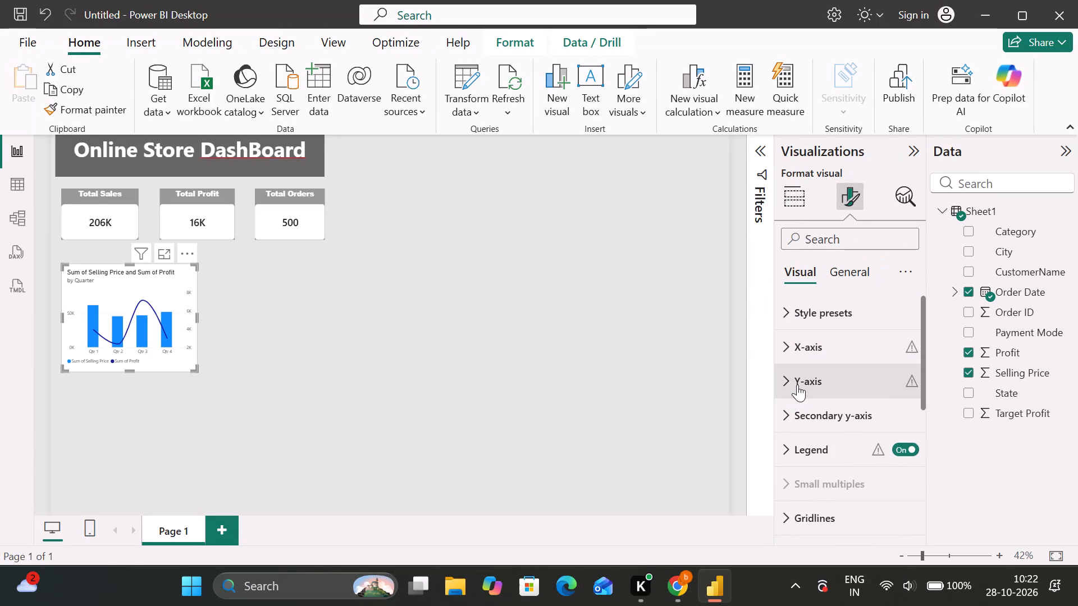
{"action": "left_click", "coordinate": [801, 201]}
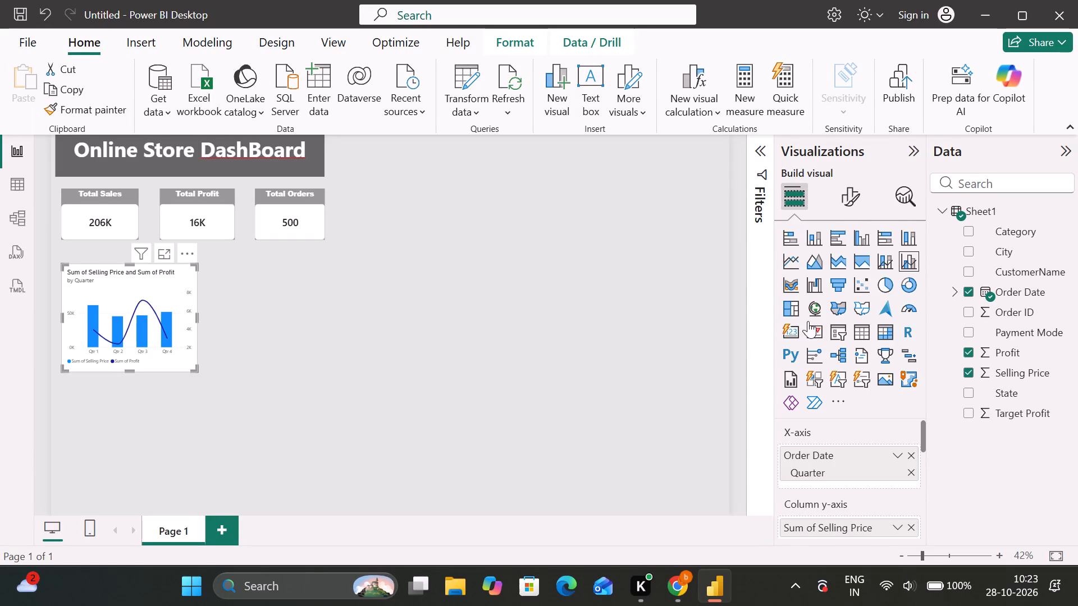
{"action": "scroll", "coordinate": [812, 375], "scroll_direction": "down", "scroll_amount": 1}
{"action": "scroll", "coordinate": [822, 444], "scroll_direction": "down", "scroll_amount": 1}
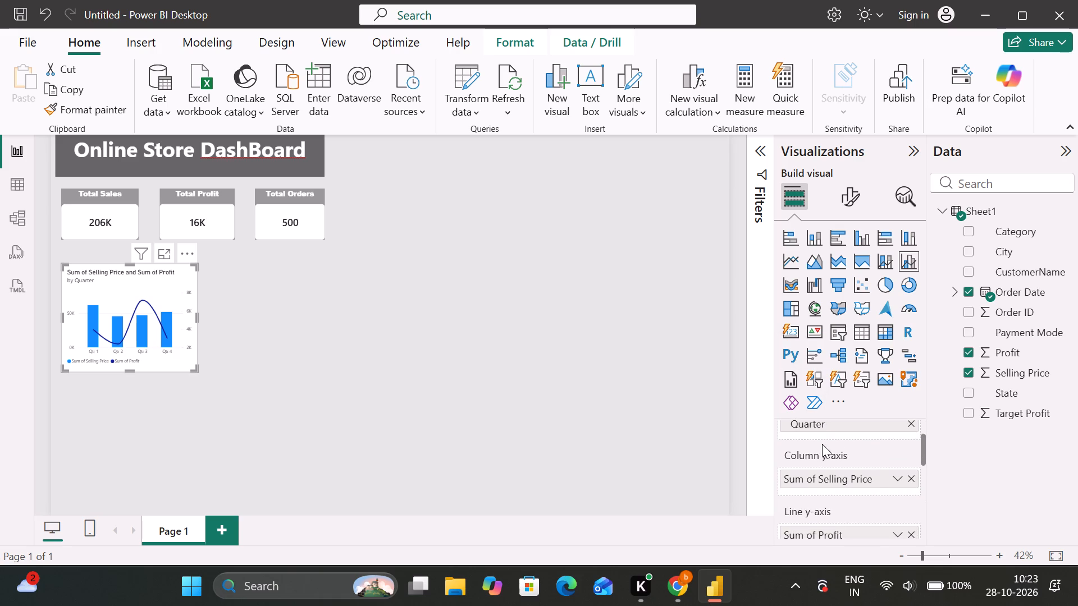
{"action": "scroll", "coordinate": [822, 444], "scroll_direction": "down", "scroll_amount": 1}
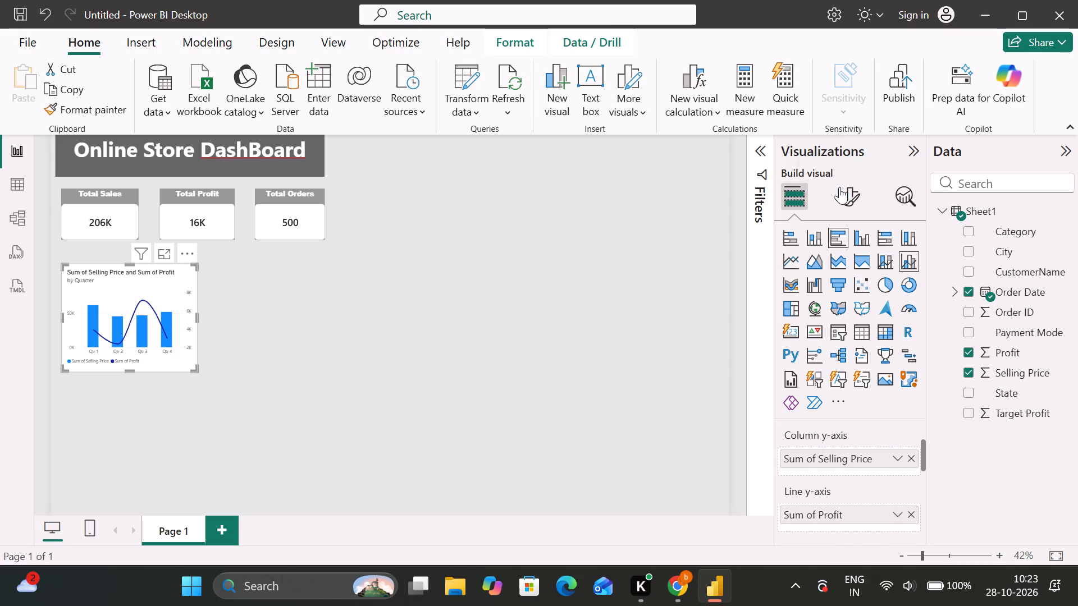
{"action": "left_click", "coordinate": [839, 187]}
{"action": "left_click", "coordinate": [828, 412]}
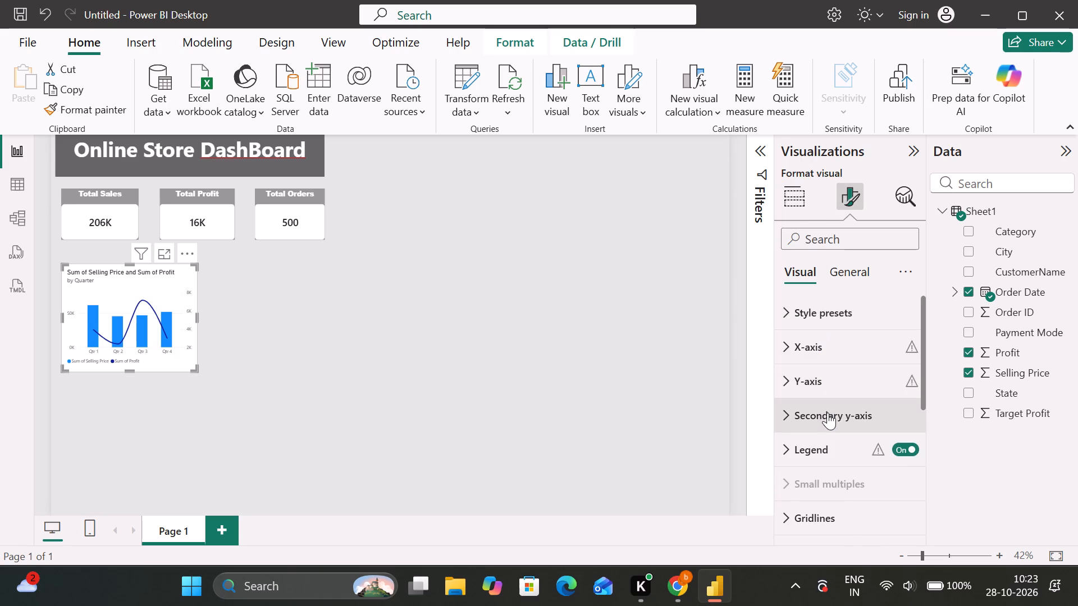
{"action": "scroll", "coordinate": [828, 412], "scroll_direction": "down", "scroll_amount": 3}
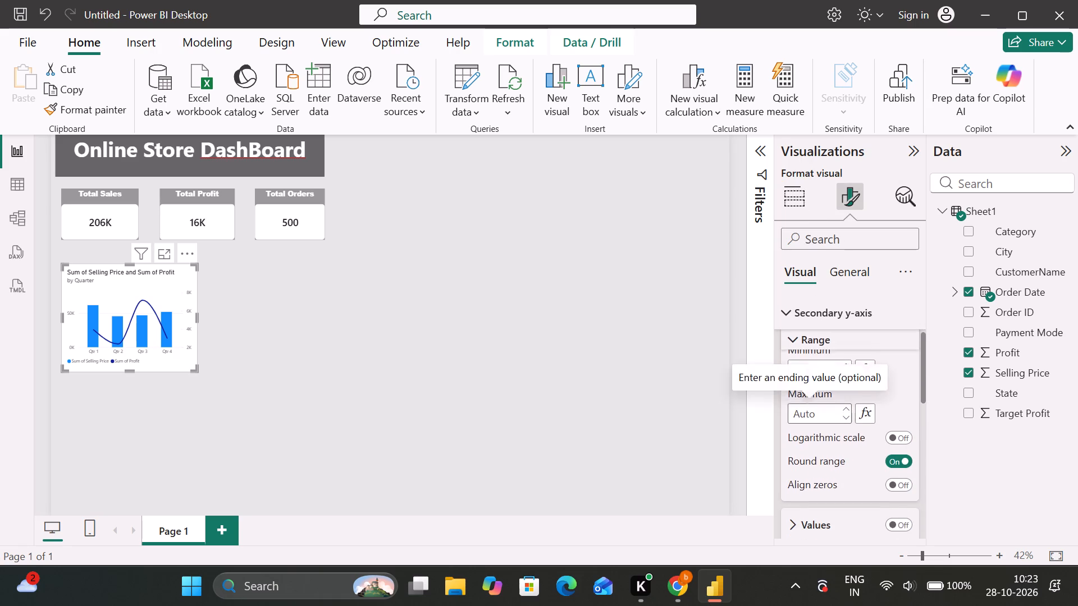
{"action": "scroll", "coordinate": [828, 412], "scroll_direction": "down", "scroll_amount": 2}
{"action": "scroll", "coordinate": [828, 412], "scroll_direction": "up", "scroll_amount": 3}
{"action": "left_click", "coordinate": [807, 373]}
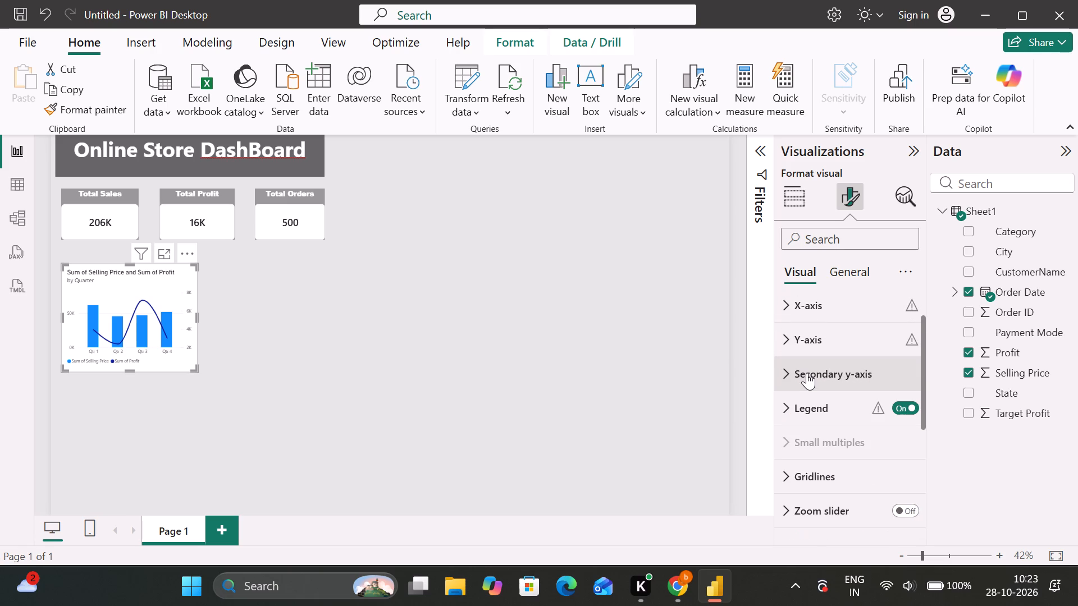
{"action": "left_click", "coordinate": [793, 203]}
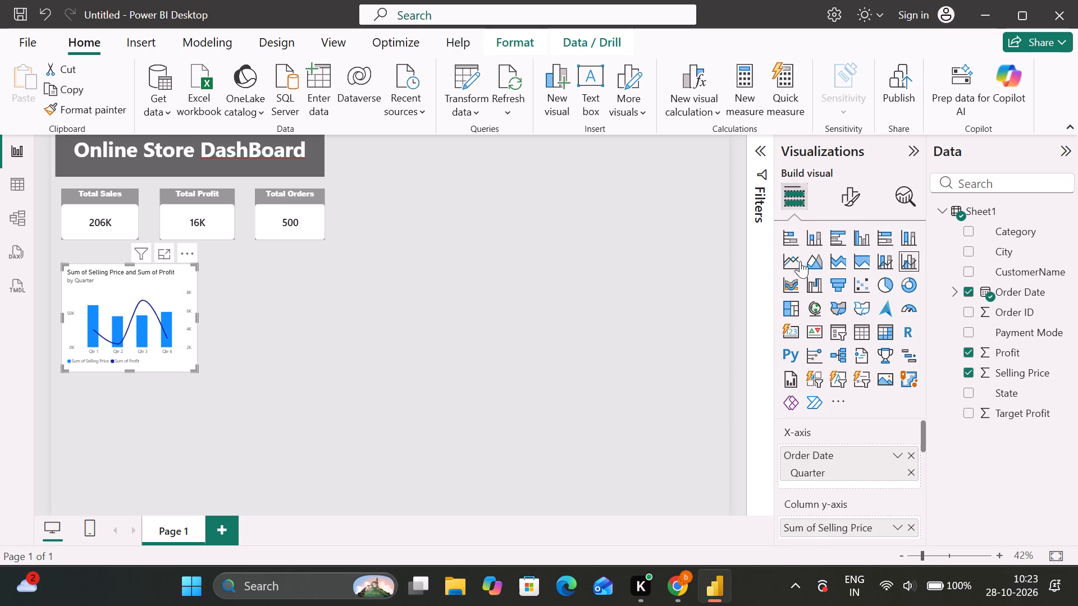
{"action": "scroll", "coordinate": [829, 447], "scroll_direction": "up", "scroll_amount": 2}
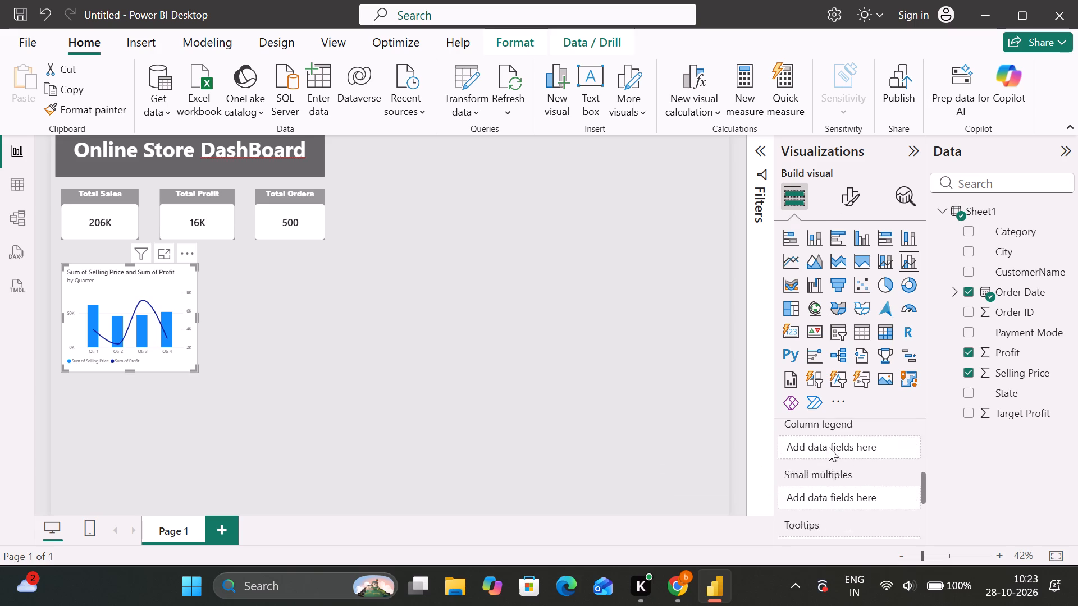
{"action": "scroll", "coordinate": [829, 447], "scroll_direction": "up", "scroll_amount": 1}
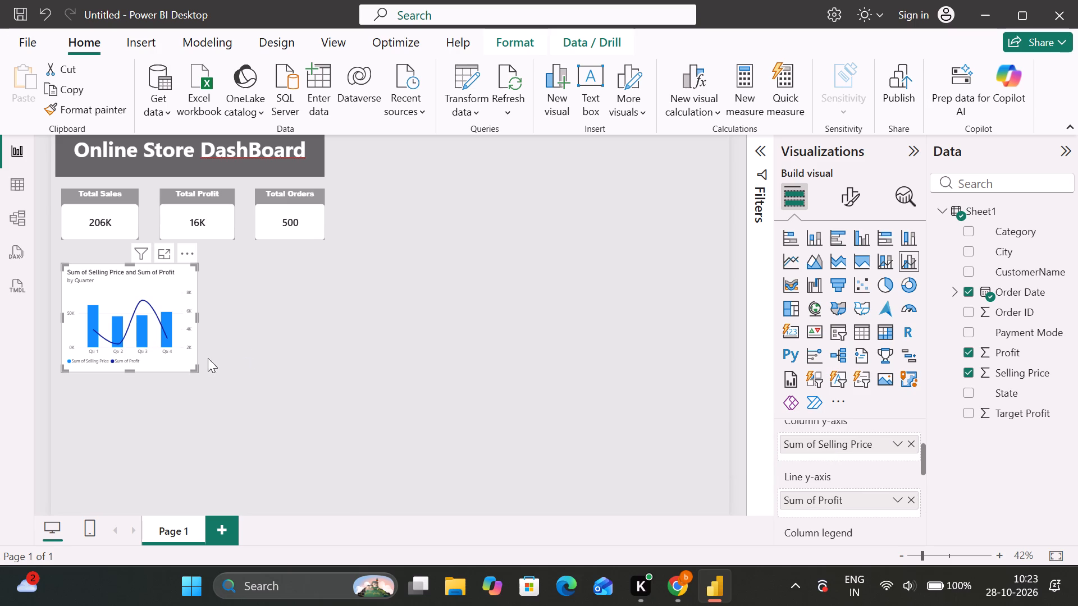
Enlarge the combo chart beneath the cards, making it slightly wider and taller from its lower corner.
{"action": "left_click_drag", "start_coordinate": [193, 368], "coordinate": [205, 402]}
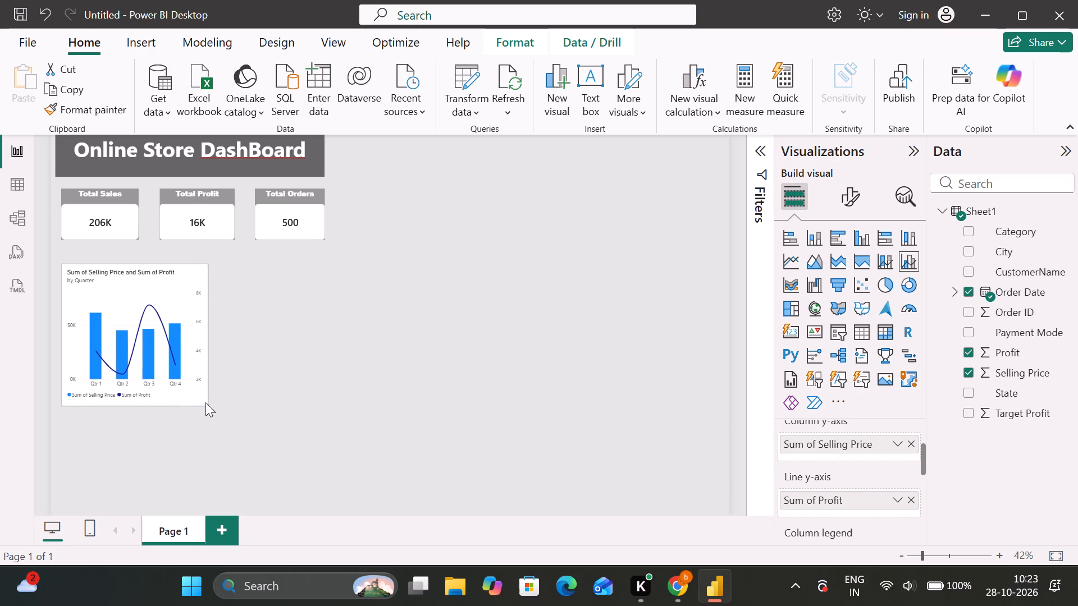
{"action": "left_click_drag", "start_coordinate": [205, 402], "coordinate": [216, 398]}
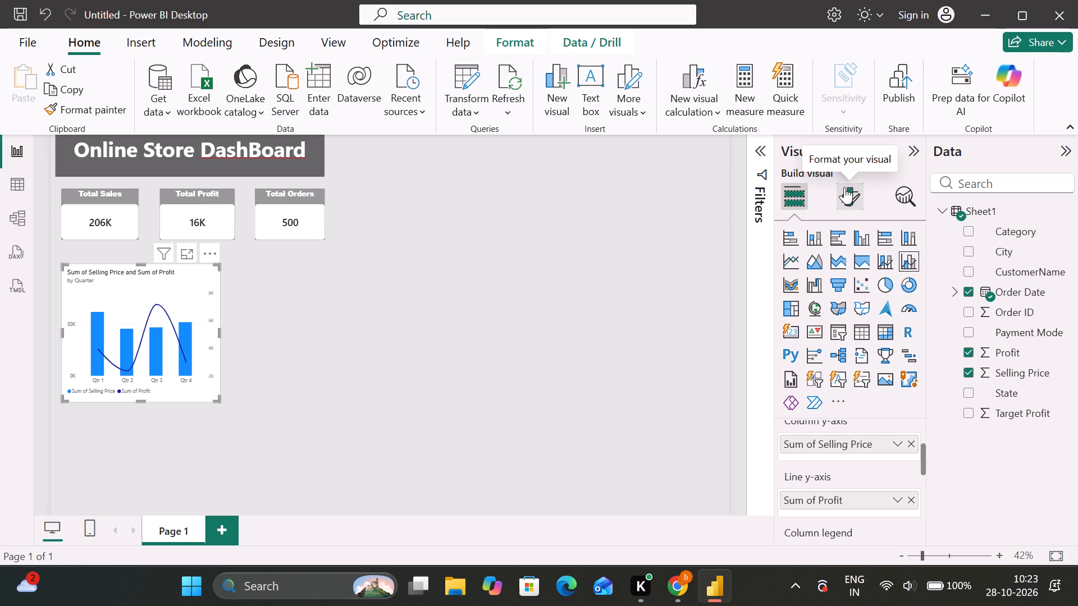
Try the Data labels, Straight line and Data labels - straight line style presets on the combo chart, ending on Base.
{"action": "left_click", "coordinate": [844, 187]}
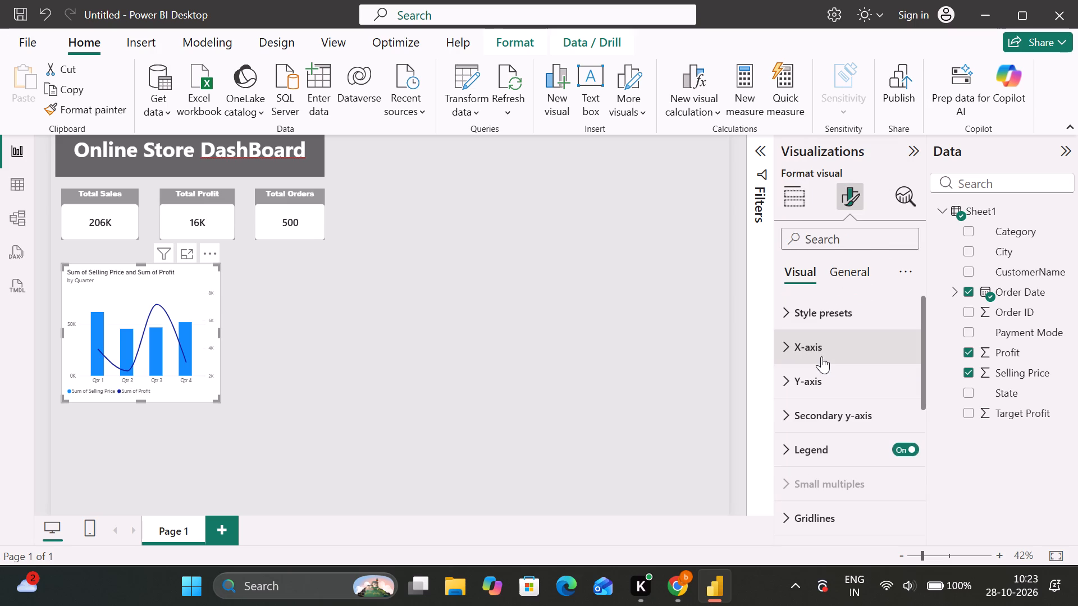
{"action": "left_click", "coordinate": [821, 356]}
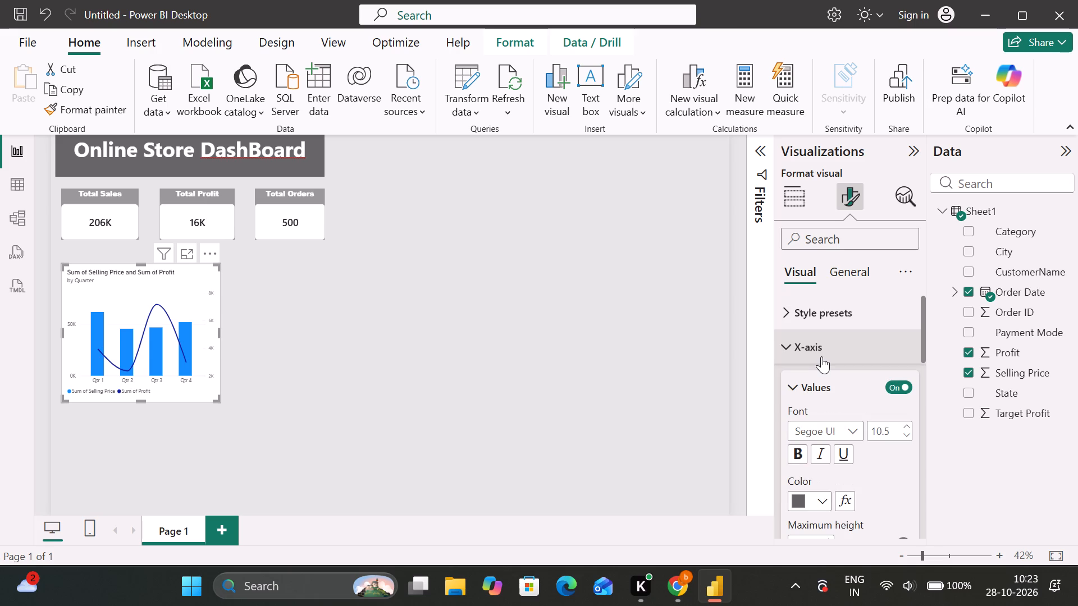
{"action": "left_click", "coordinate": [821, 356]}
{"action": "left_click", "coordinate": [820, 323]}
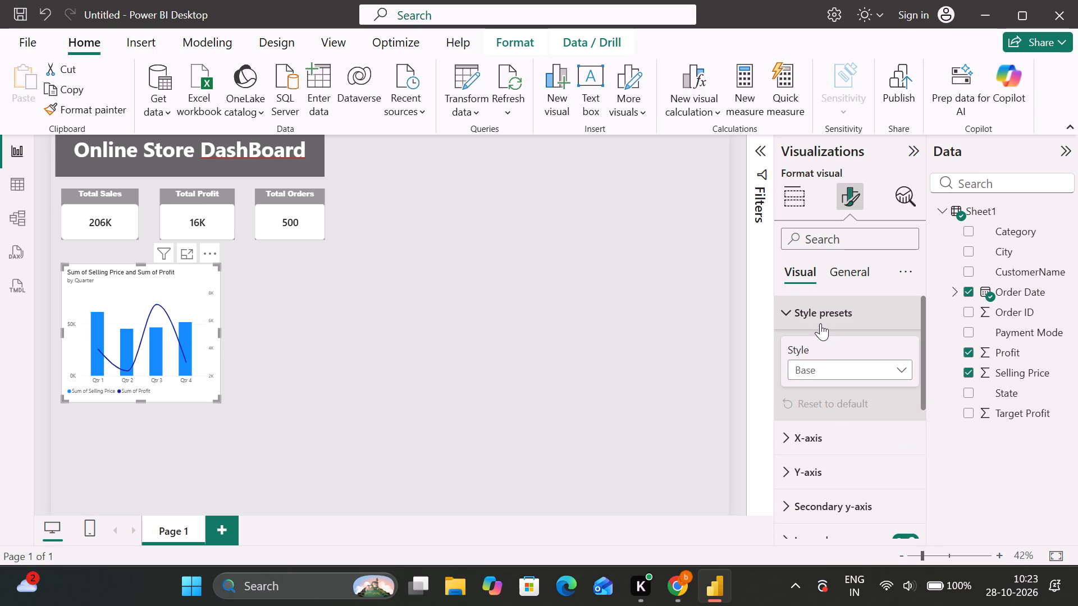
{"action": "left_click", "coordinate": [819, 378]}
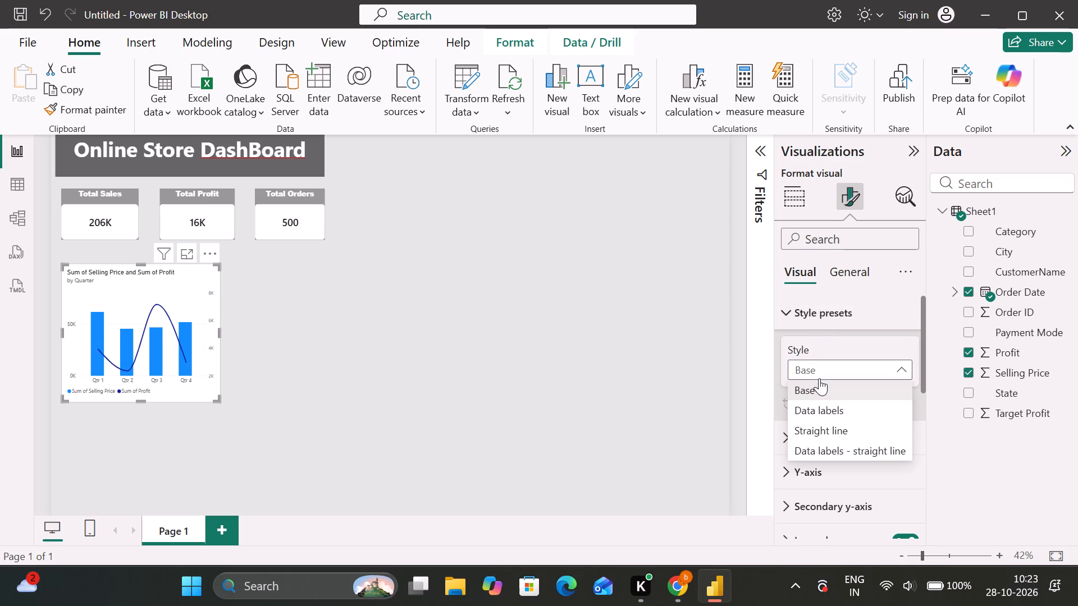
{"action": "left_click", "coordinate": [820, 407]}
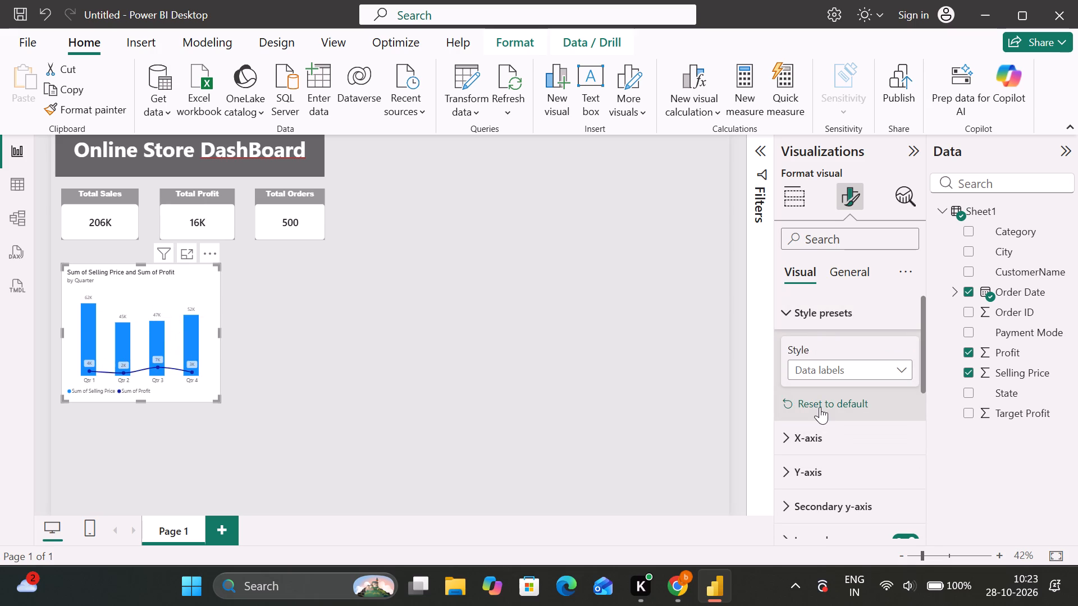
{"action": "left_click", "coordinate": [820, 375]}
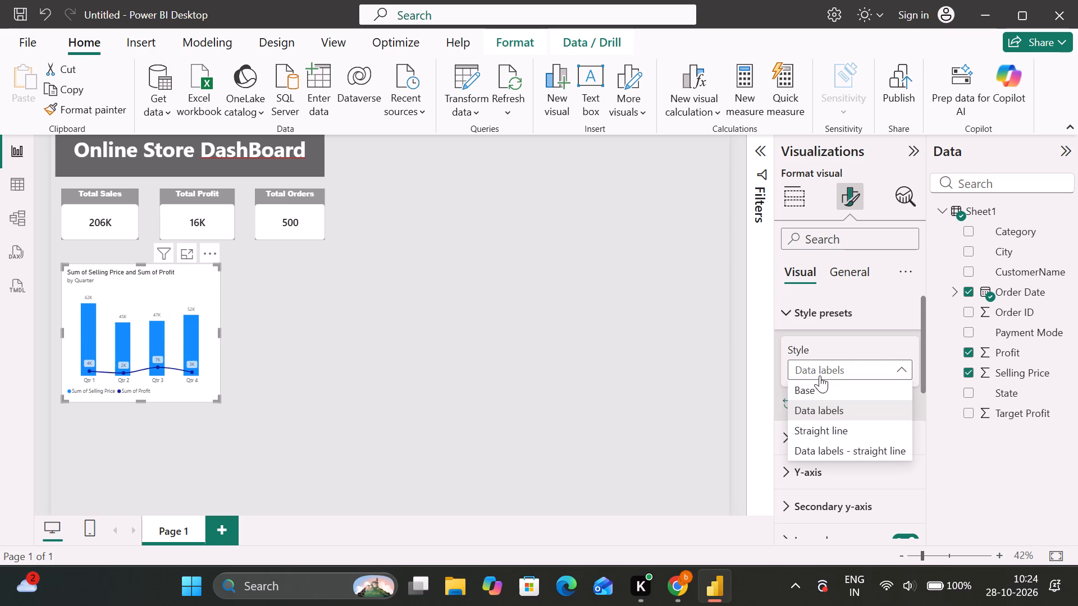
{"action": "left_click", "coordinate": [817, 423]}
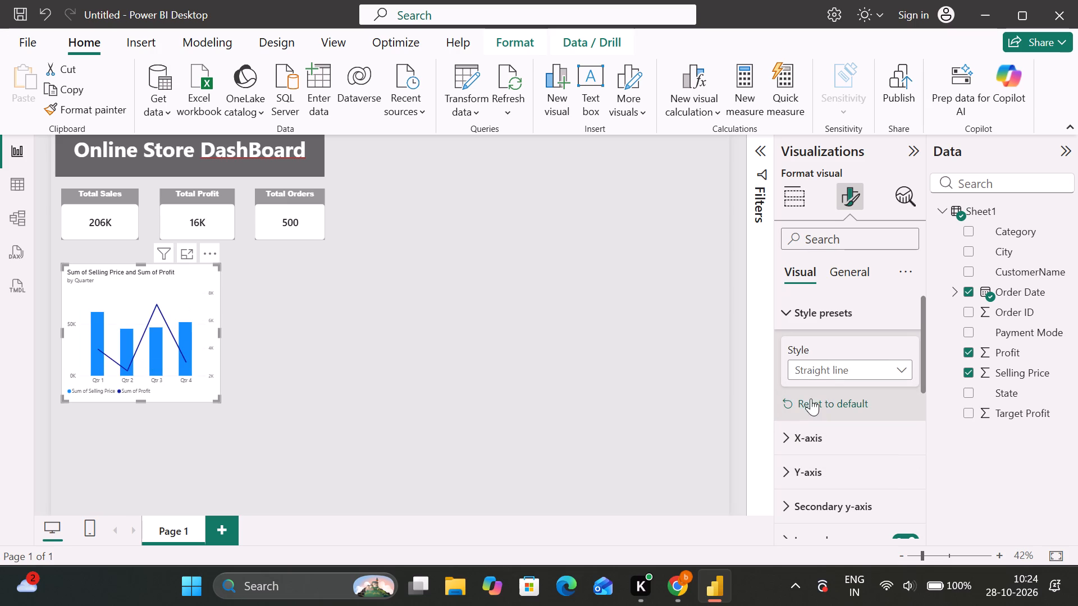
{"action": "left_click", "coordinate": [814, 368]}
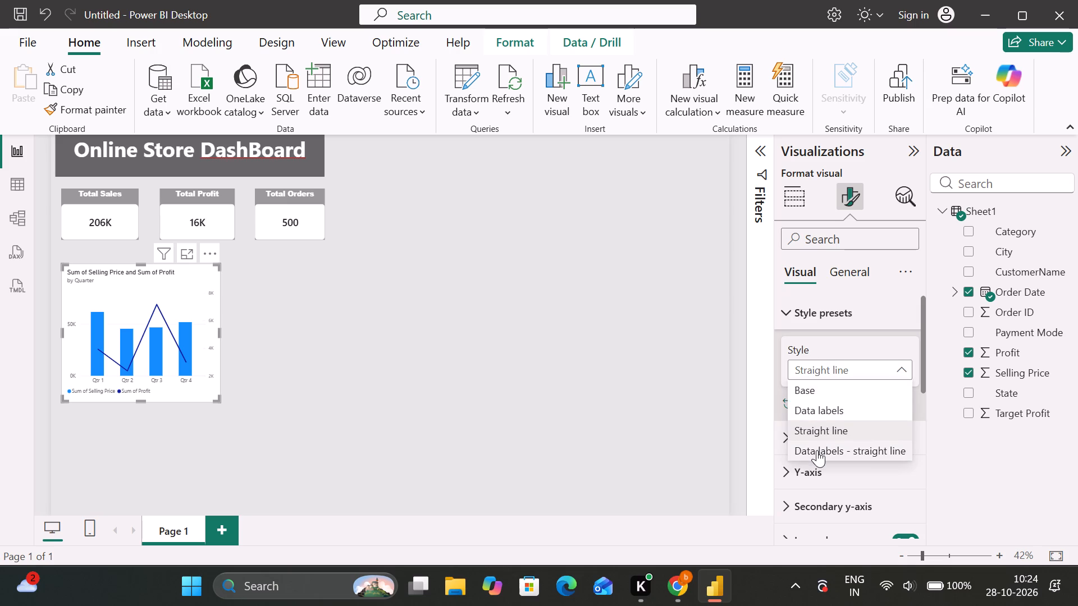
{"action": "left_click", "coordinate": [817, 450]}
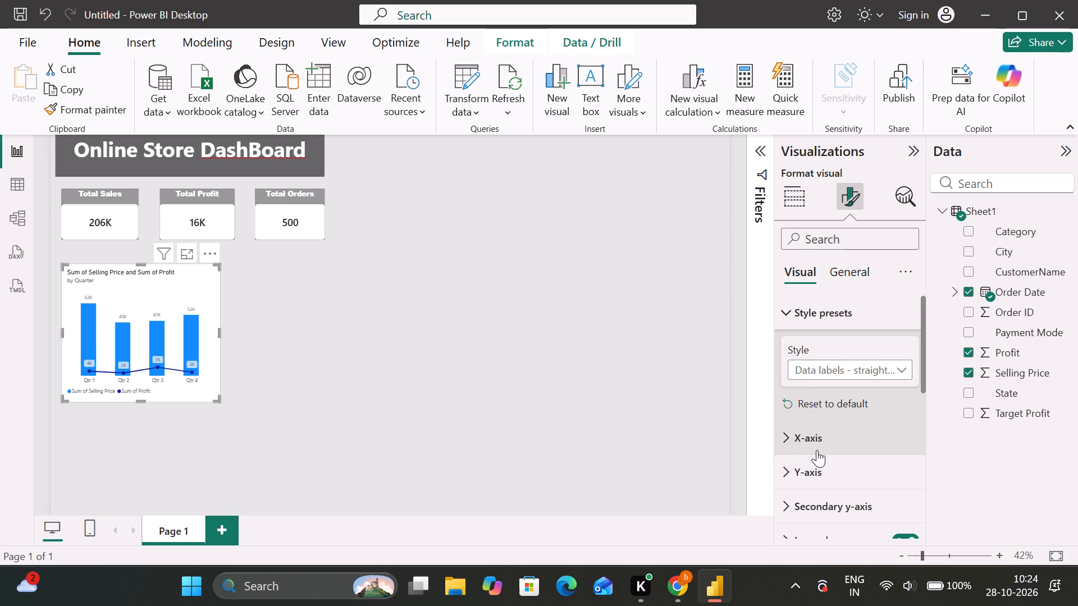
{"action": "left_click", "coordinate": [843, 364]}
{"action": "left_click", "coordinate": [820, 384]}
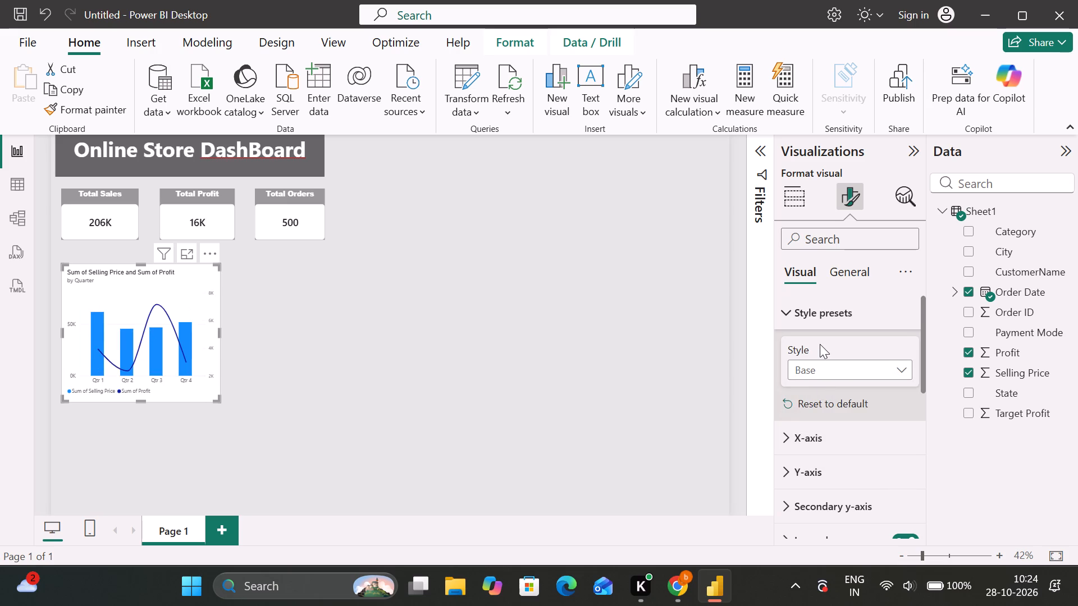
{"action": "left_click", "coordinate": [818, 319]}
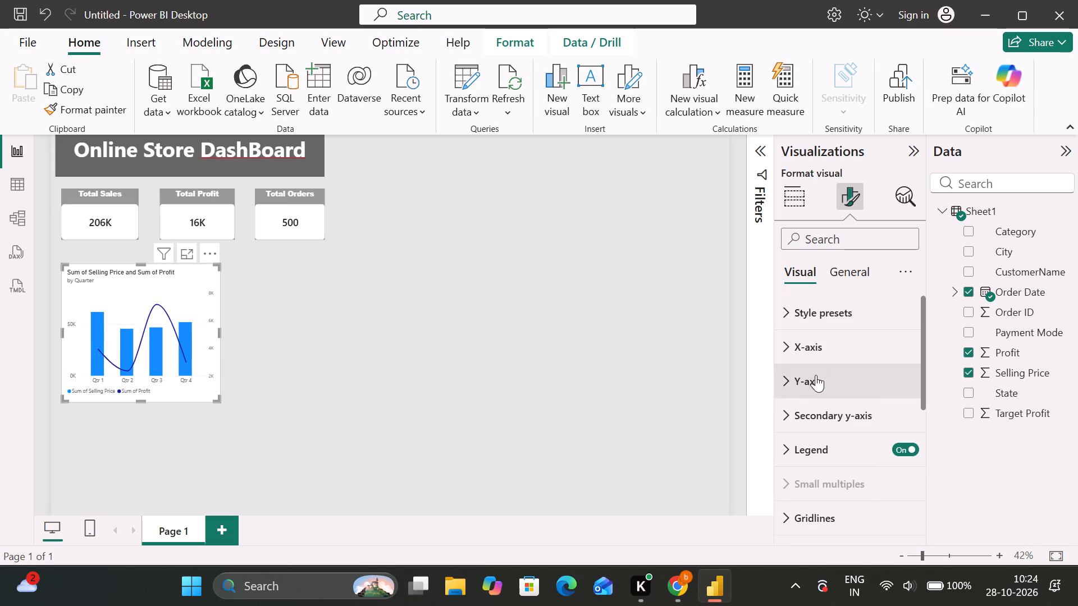
Review the combo chart's legend options, including position, style and line color matching.
{"action": "left_click", "coordinate": [812, 453]}
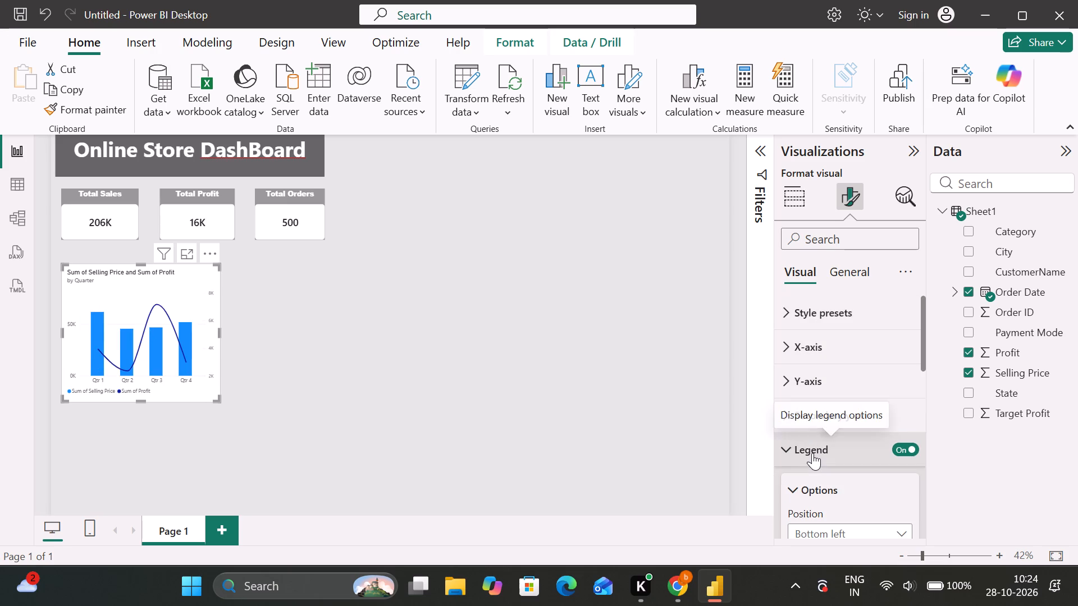
{"action": "scroll", "coordinate": [812, 453], "scroll_direction": "down", "scroll_amount": 3}
{"action": "scroll", "coordinate": [812, 453], "scroll_direction": "up", "scroll_amount": 1}
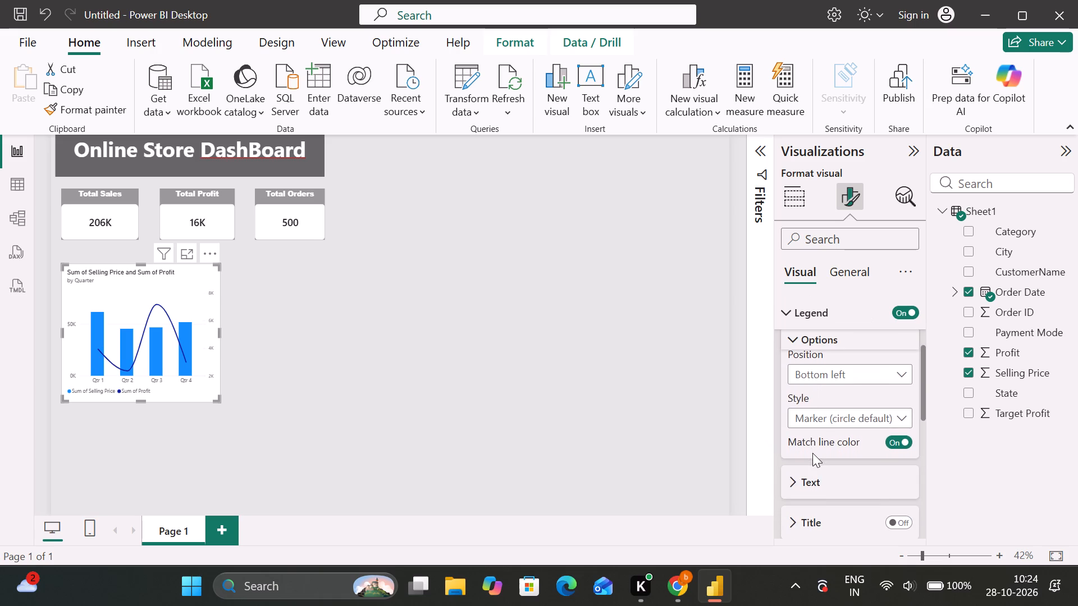
{"action": "scroll", "coordinate": [812, 453], "scroll_direction": "up", "scroll_amount": 1}
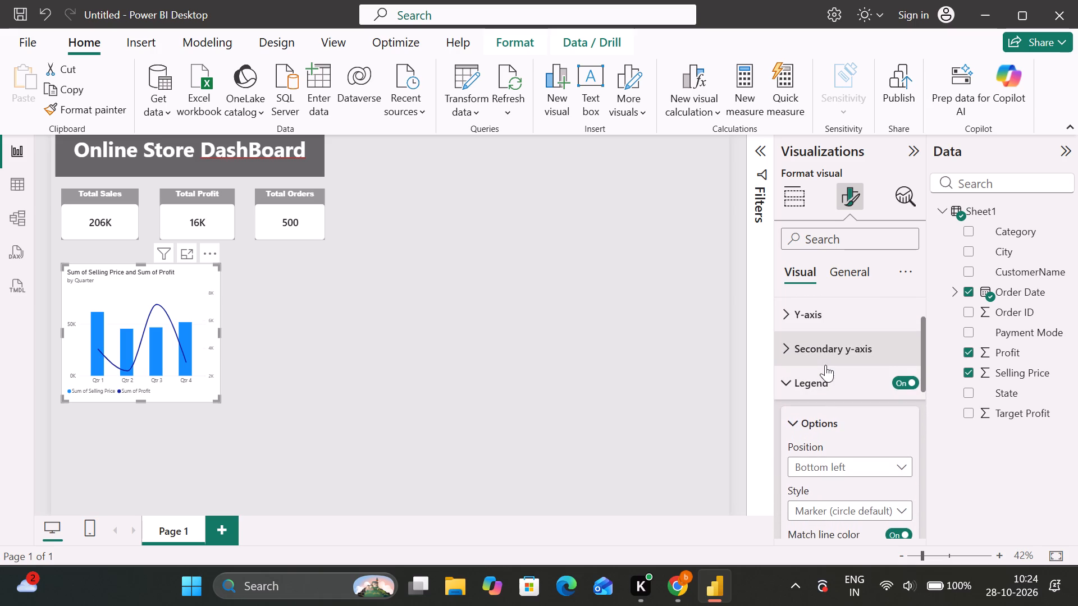
{"action": "left_click", "coordinate": [825, 377]}
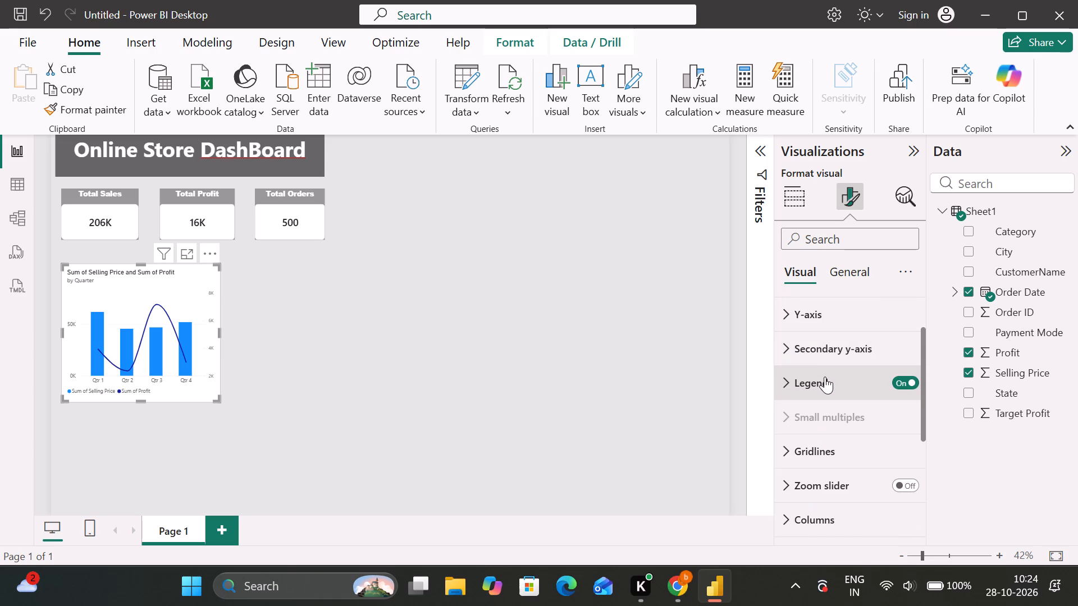
Consult the lesson's dashboard slide in Chrome, then retitle the combo chart in Power BI Desktop as "Selling Price and Profit by Quater".
{"action": "left_click", "coordinate": [678, 577]}
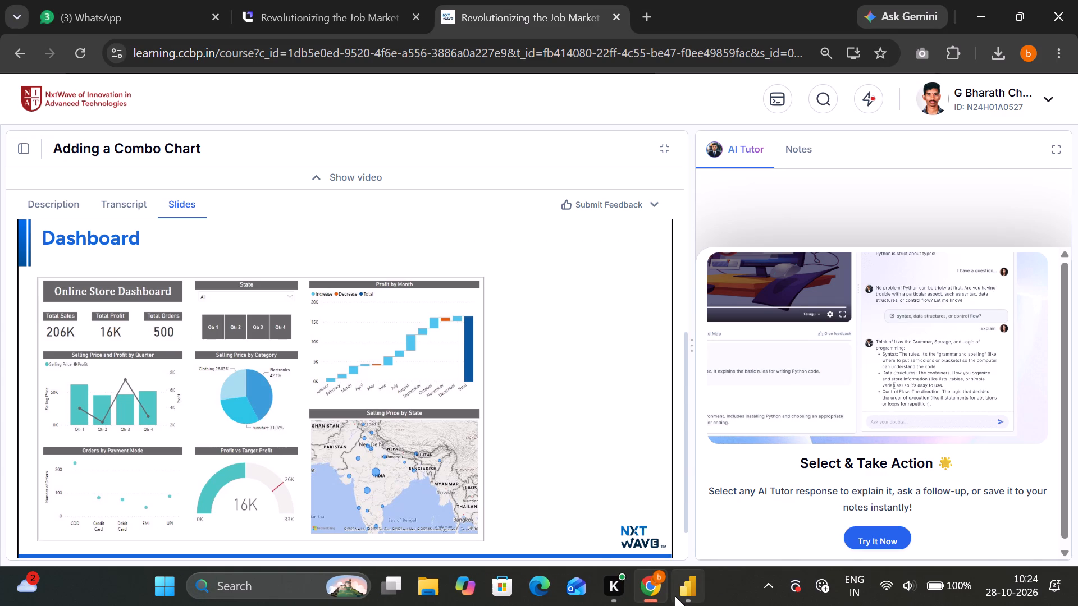
{"action": "left_click", "coordinate": [679, 596]}
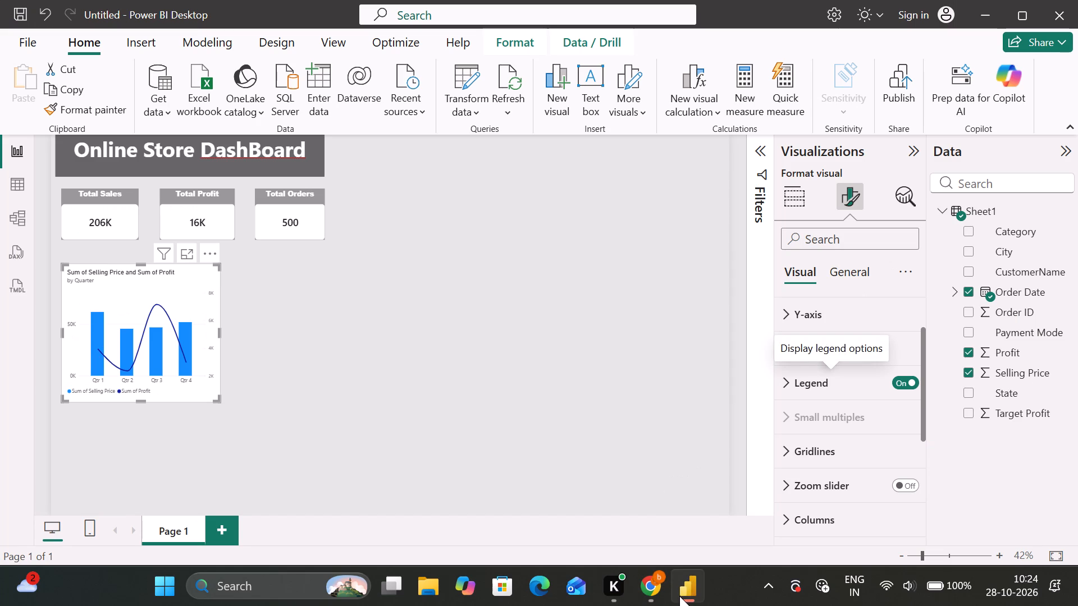
{"action": "left_click", "coordinate": [844, 277]}
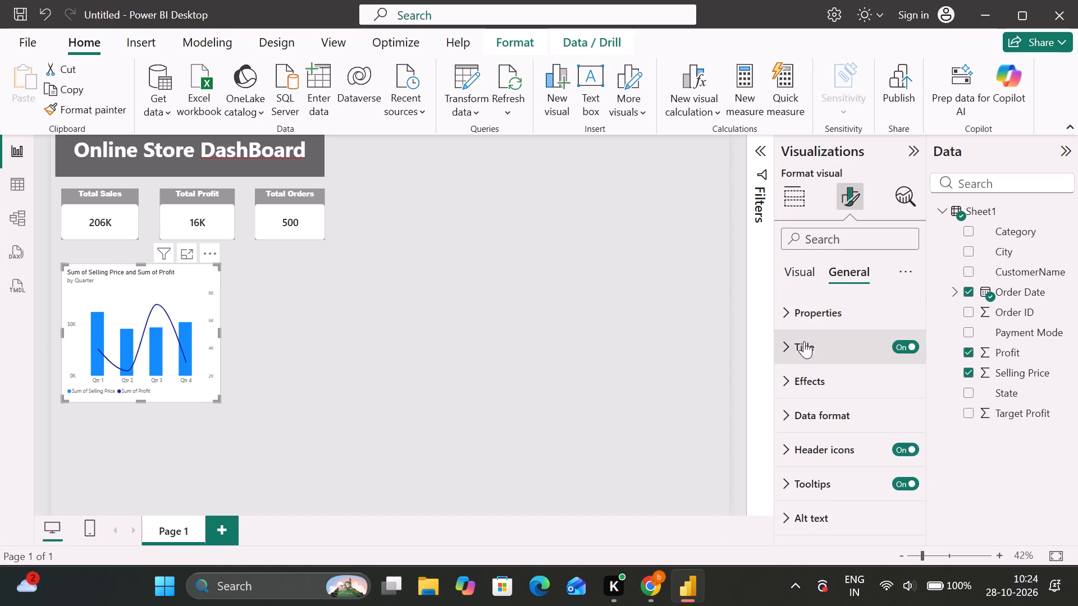
{"action": "left_click", "coordinate": [799, 349]}
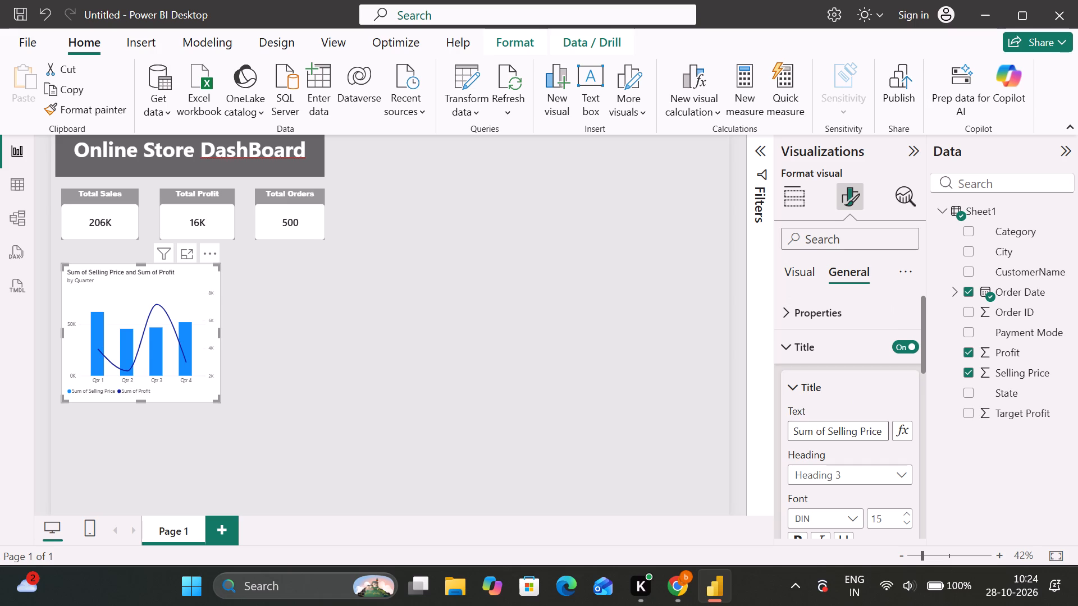
{"action": "double_click", "coordinate": [866, 430]}
{"action": "triple_click", "coordinate": [866, 430]}
{"action": "double_click", "coordinate": [866, 430]}
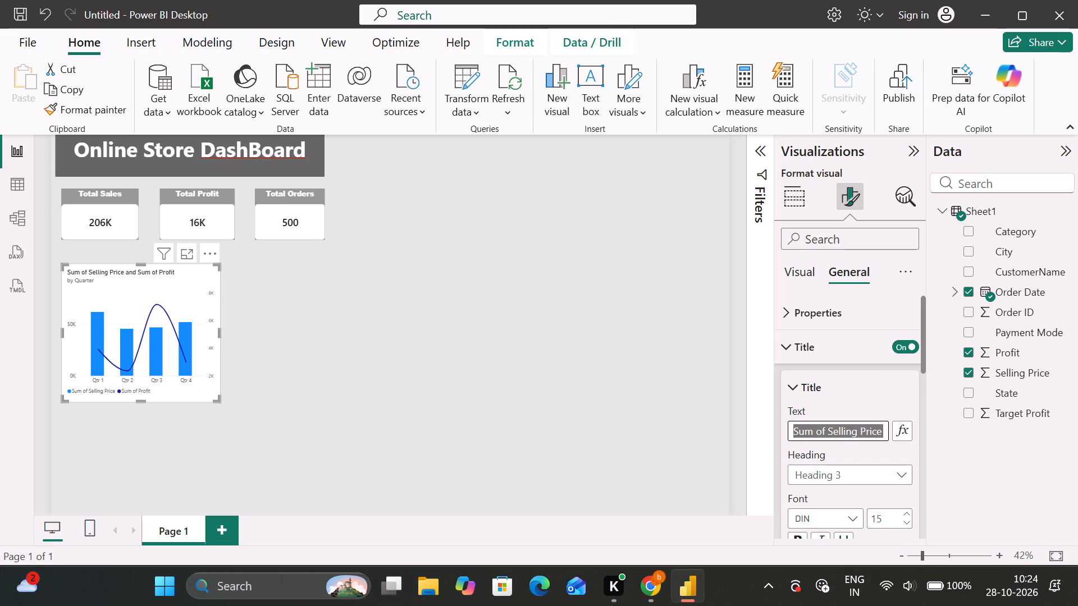
{"action": "key", "text": "BackSpace"}
{"action": "type", "text": "Selling Price"}
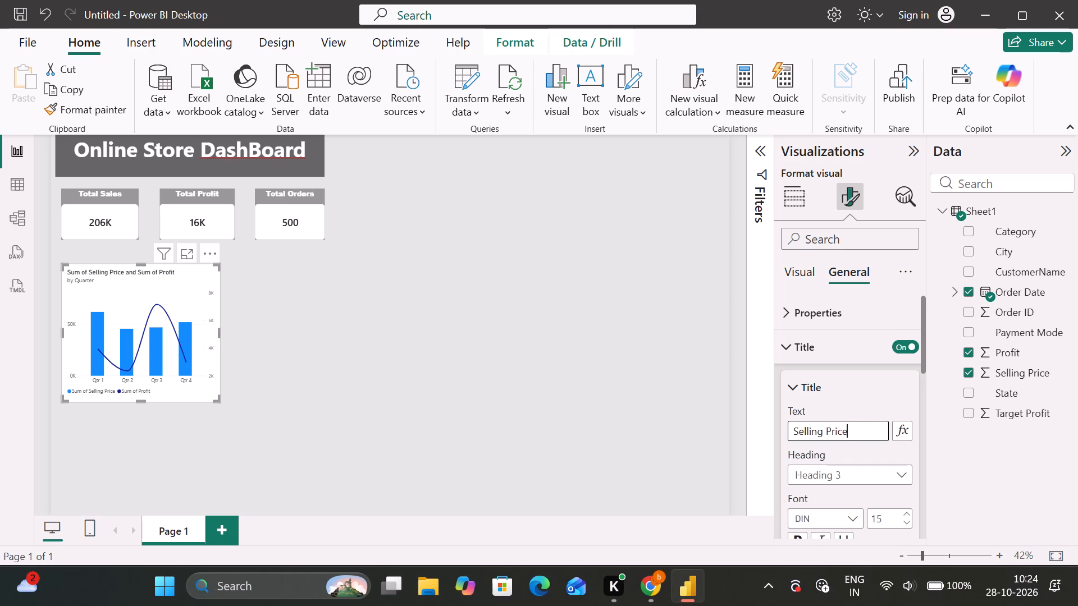
{"action": "key", "text": "space"}
{"action": "type", "text": "and Profit"}
{"action": "key", "text": "space"}
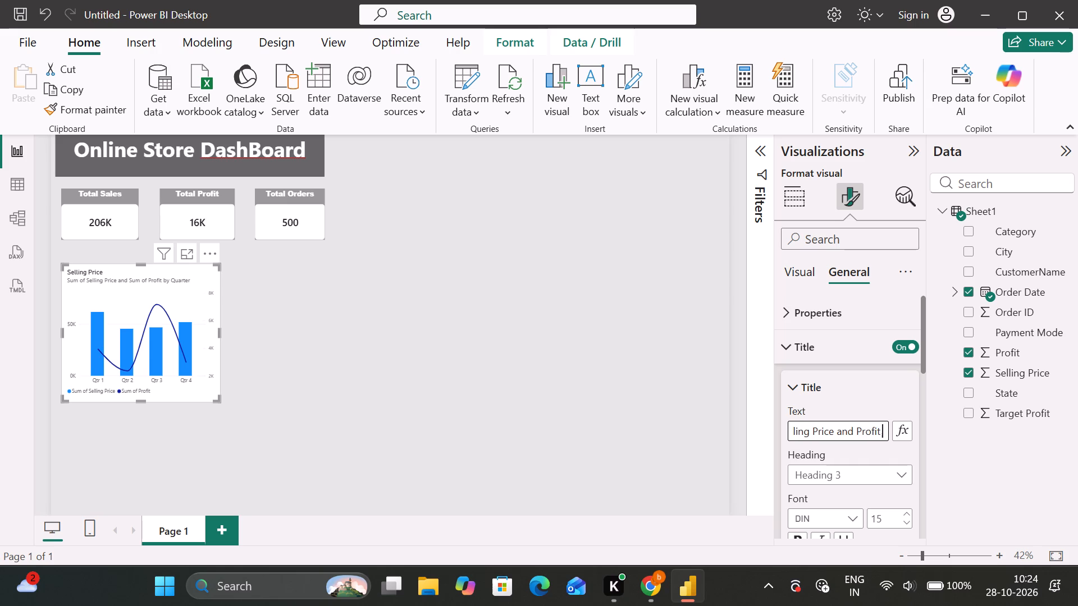
{"action": "type", "text": "by"}
{"action": "key", "text": "space"}
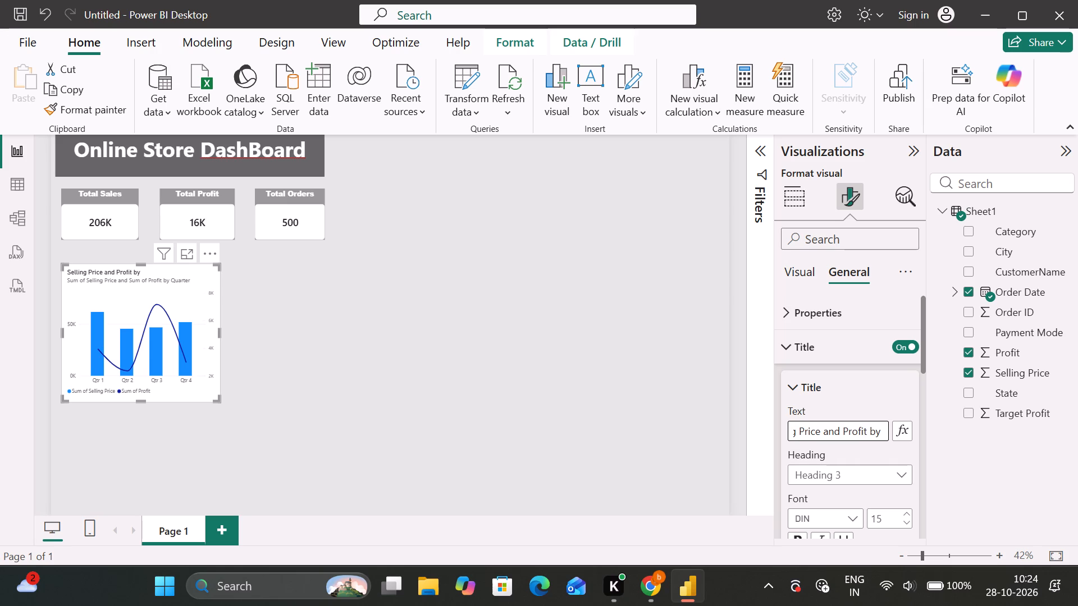
{"action": "type", "text": "Quater"}
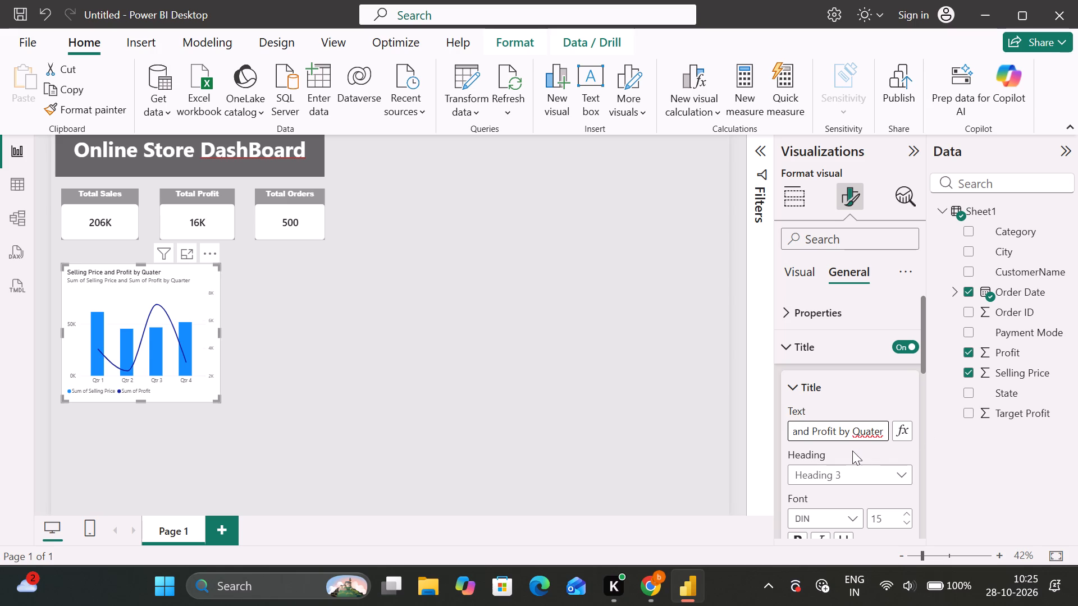
Check the chart title on the lesson slide in Chrome and correct "Quater" to "Quarter" in the combo chart's title in Power BI.
{"action": "left_click", "coordinate": [644, 572]}
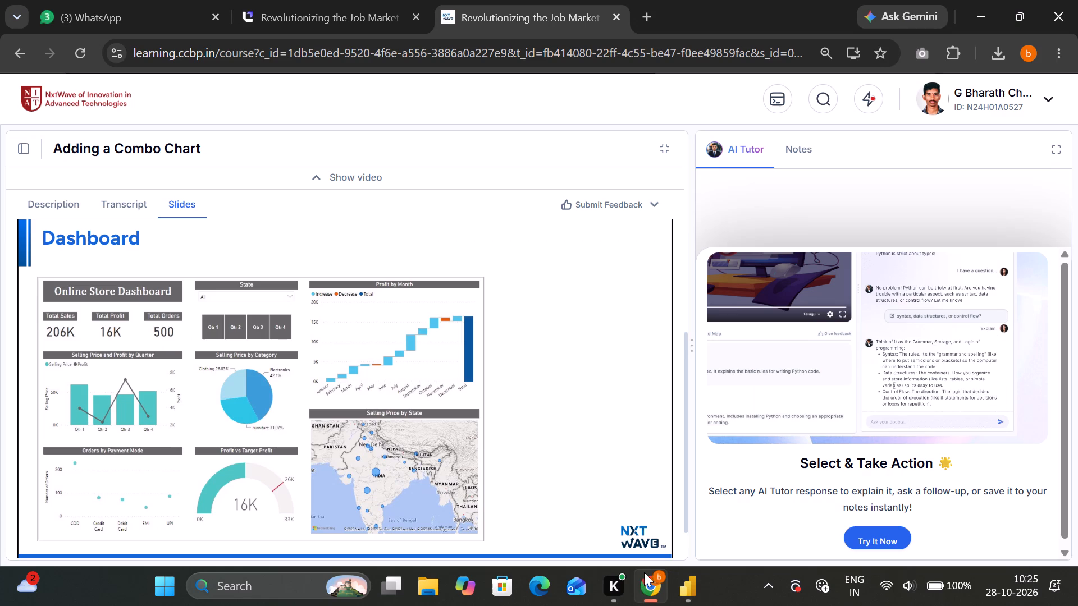
{"action": "left_click", "coordinate": [687, 594]}
{"action": "left_click", "coordinate": [856, 430]}
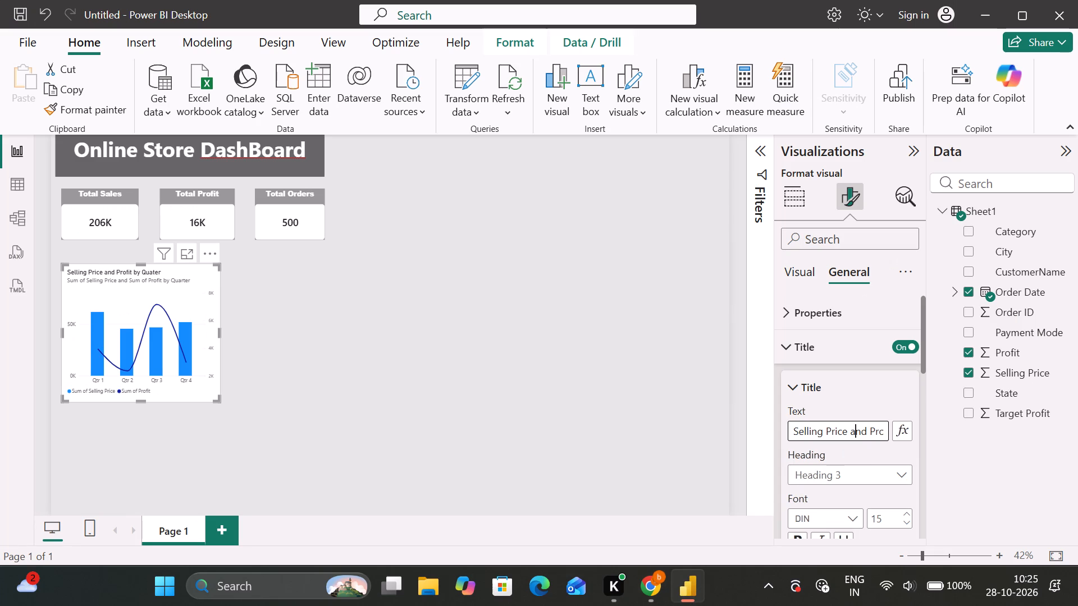
{"action": "key", "text": "End"}
{"action": "key", "text": "Left"}
{"action": "key", "text": "Left"}
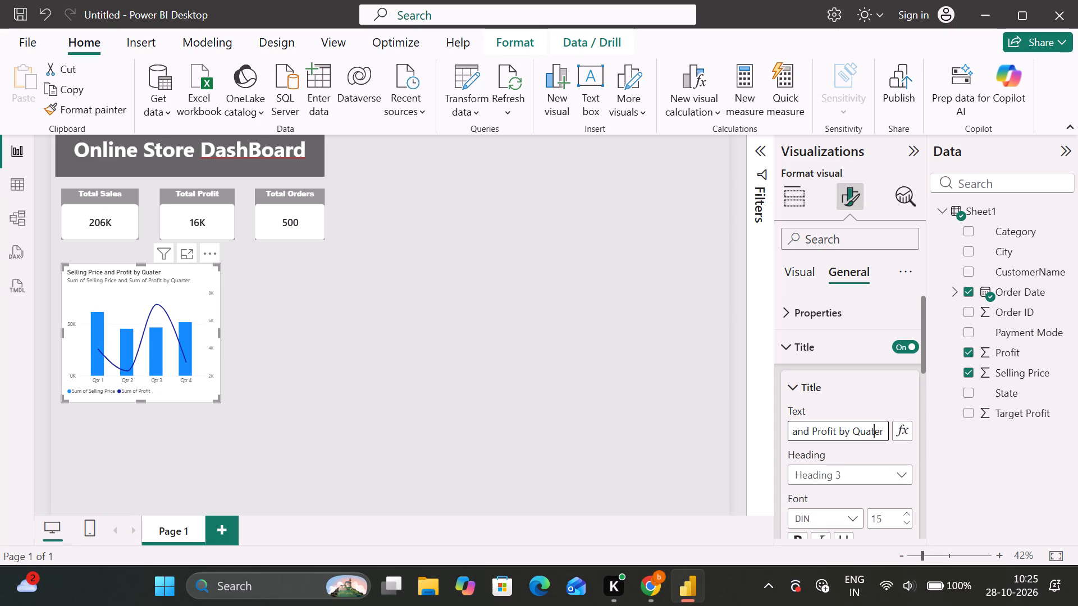
{"action": "key", "text": "Left"}
{"action": "key", "text": "r"}
{"action": "key", "text": "End"}
Center the combo chart's title horizontally and set its text color to white.
{"action": "scroll", "coordinate": [839, 471], "scroll_direction": "down", "scroll_amount": 3}
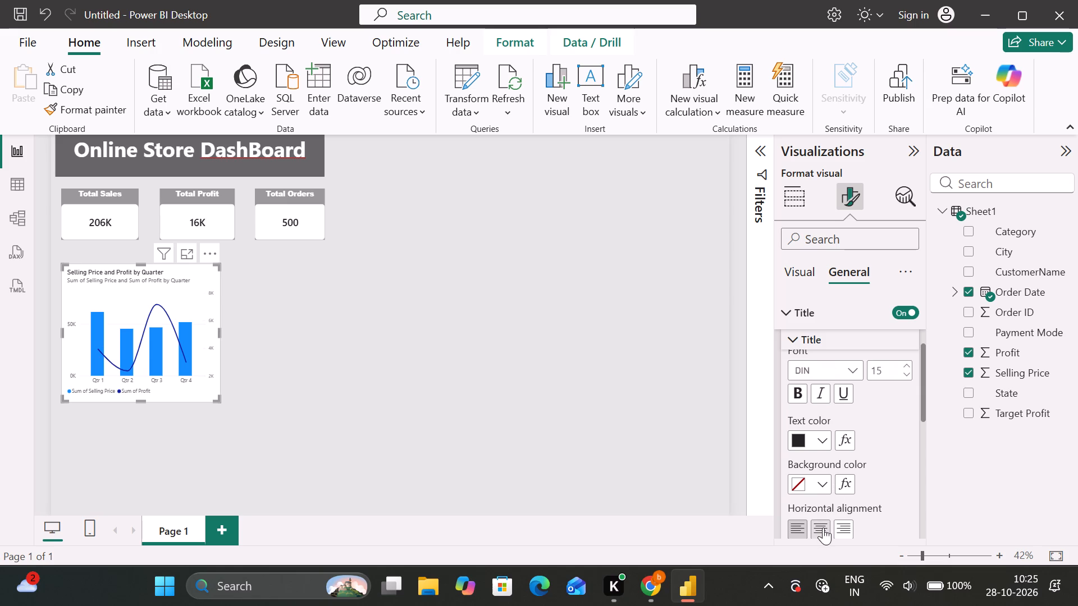
{"action": "left_click", "coordinate": [823, 527]}
{"action": "left_click", "coordinate": [825, 442]}
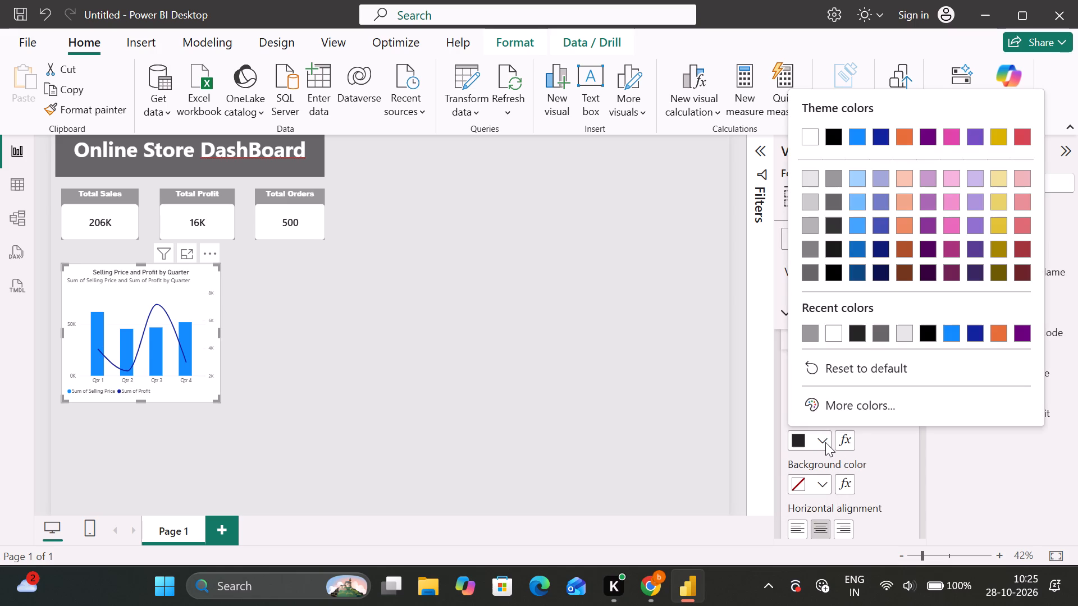
{"action": "left_click", "coordinate": [814, 136]}
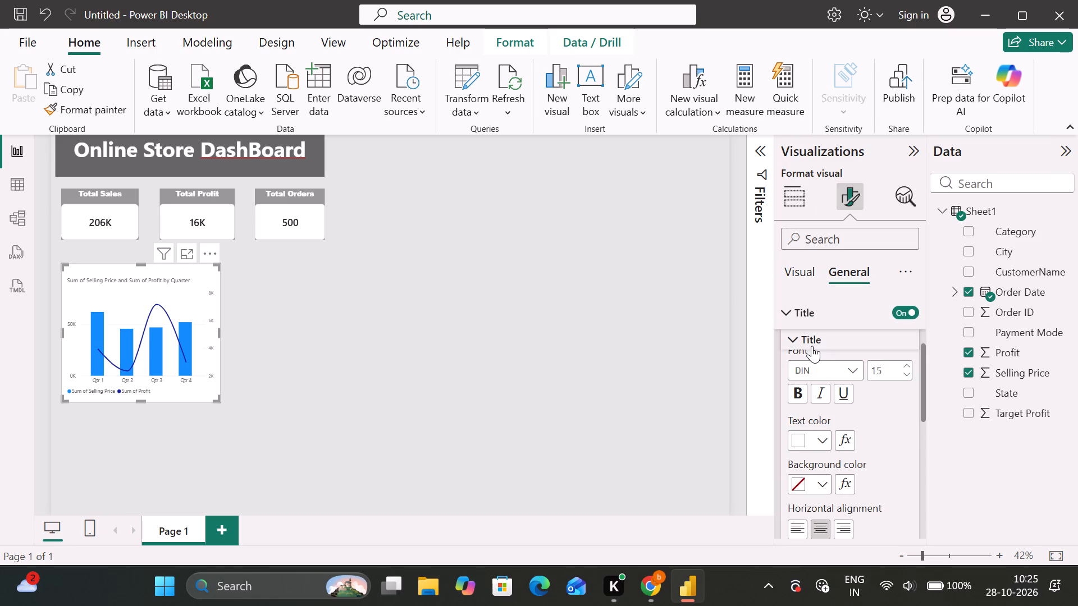
{"action": "left_click", "coordinate": [812, 346]}
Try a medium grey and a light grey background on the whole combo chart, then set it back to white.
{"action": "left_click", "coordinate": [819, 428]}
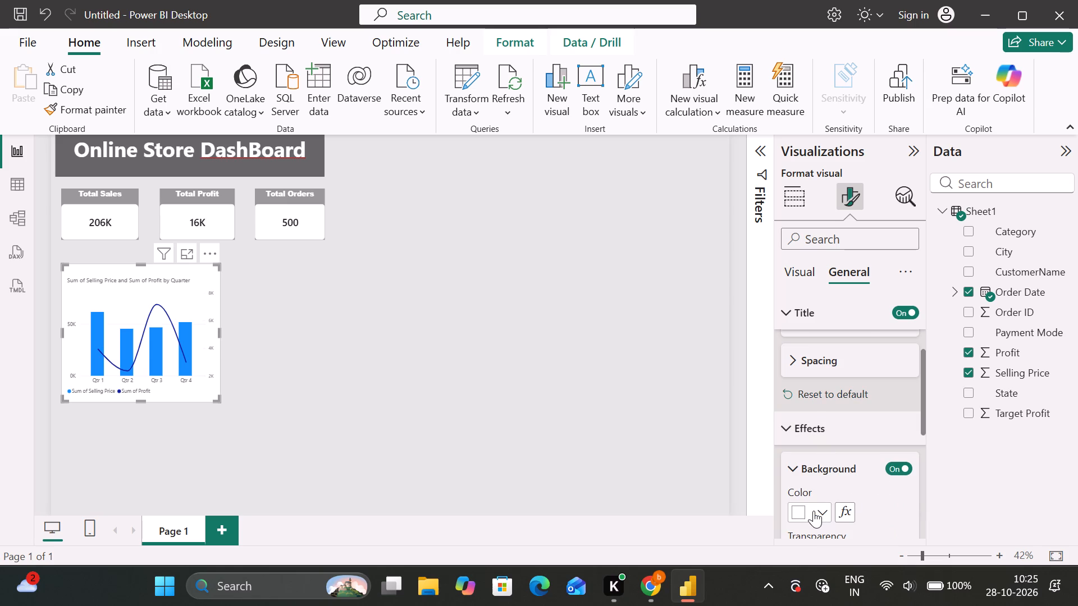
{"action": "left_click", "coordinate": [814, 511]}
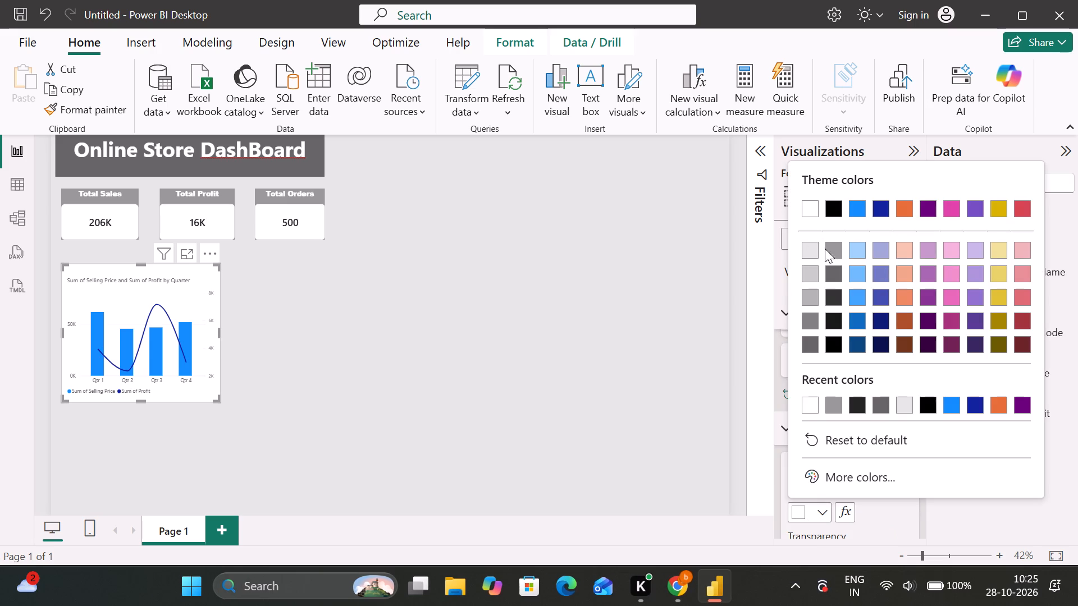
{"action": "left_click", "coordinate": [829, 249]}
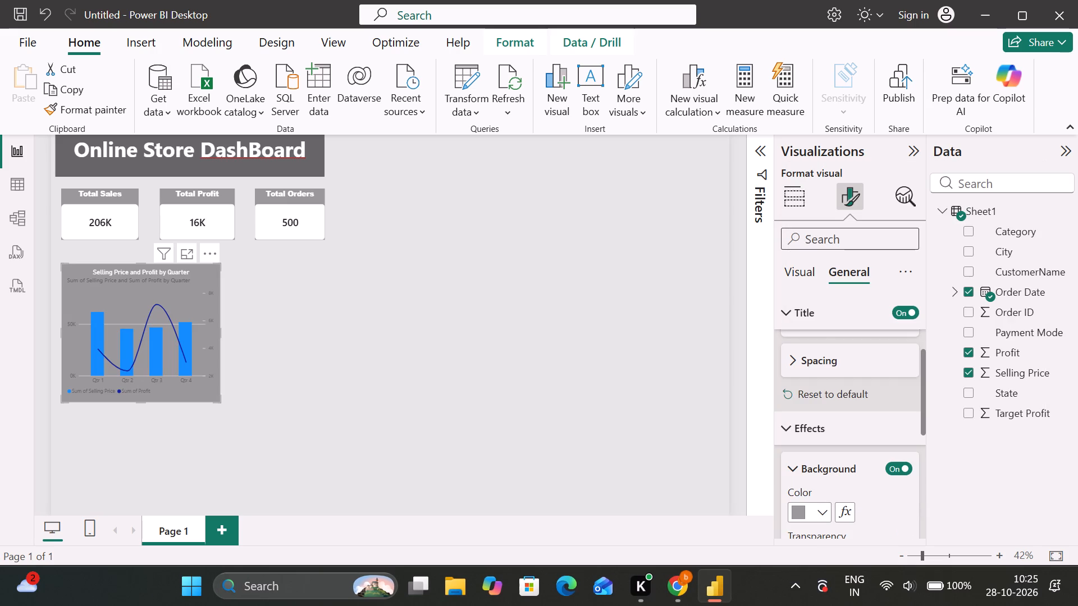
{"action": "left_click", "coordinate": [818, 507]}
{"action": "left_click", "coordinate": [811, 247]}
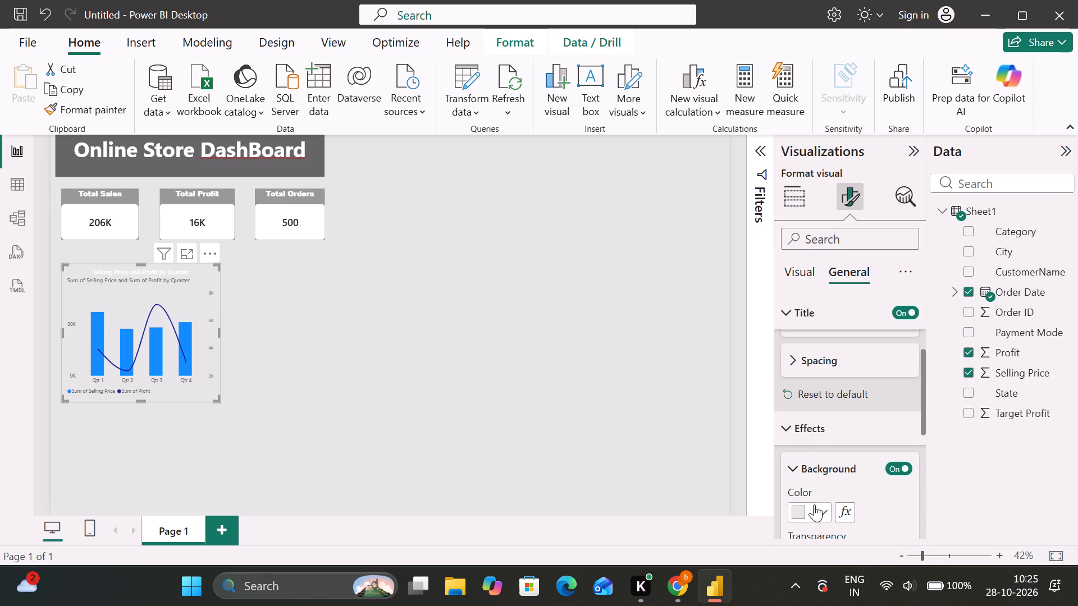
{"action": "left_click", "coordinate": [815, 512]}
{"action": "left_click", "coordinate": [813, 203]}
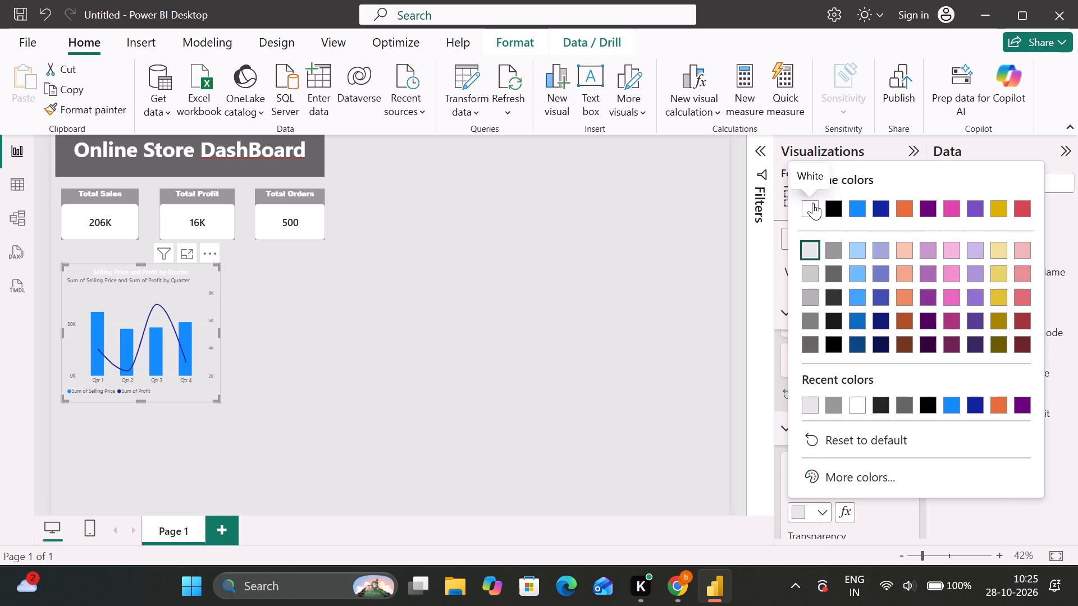
Set the background color of the combo chart's title to medium grey, matching the card titles above.
{"action": "scroll", "coordinate": [817, 365], "scroll_direction": "up", "scroll_amount": 1}
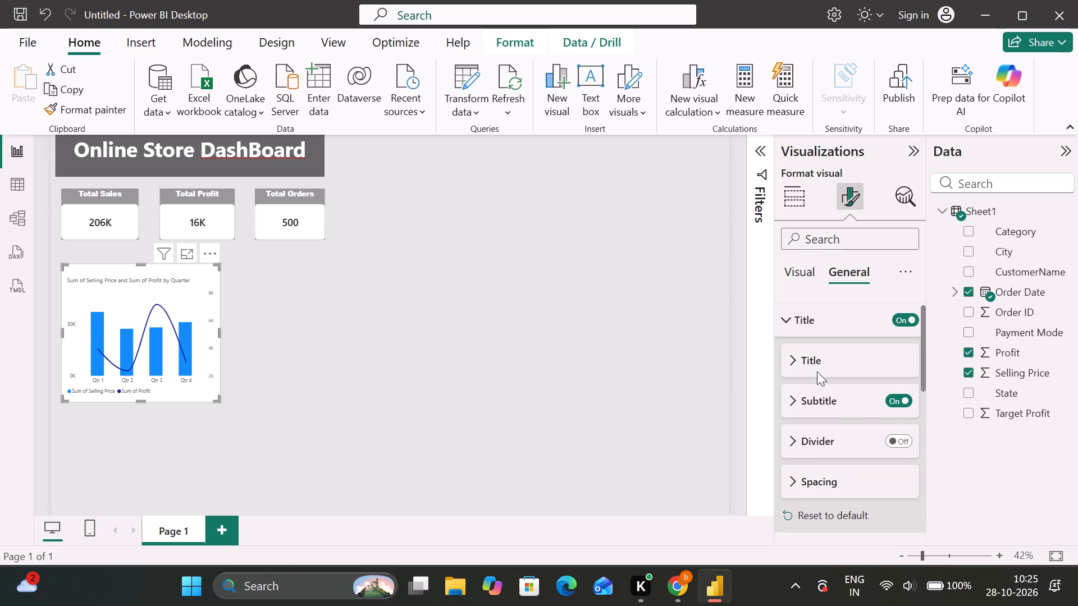
{"action": "left_click", "coordinate": [816, 363]}
{"action": "scroll", "coordinate": [821, 419], "scroll_direction": "down", "scroll_amount": 1}
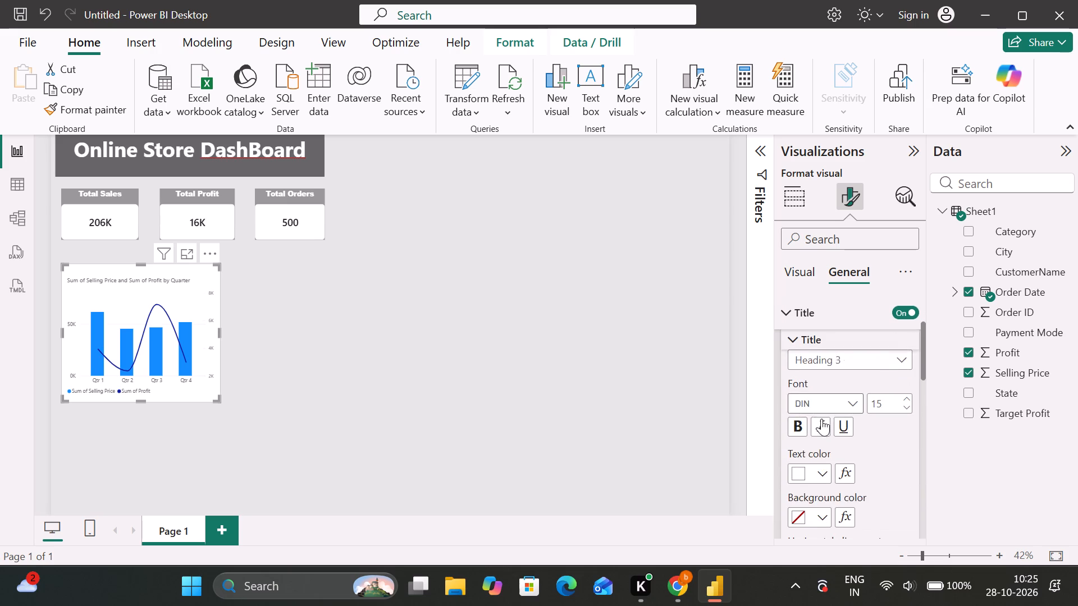
{"action": "scroll", "coordinate": [821, 419], "scroll_direction": "down", "scroll_amount": 1}
{"action": "left_click", "coordinate": [823, 447]}
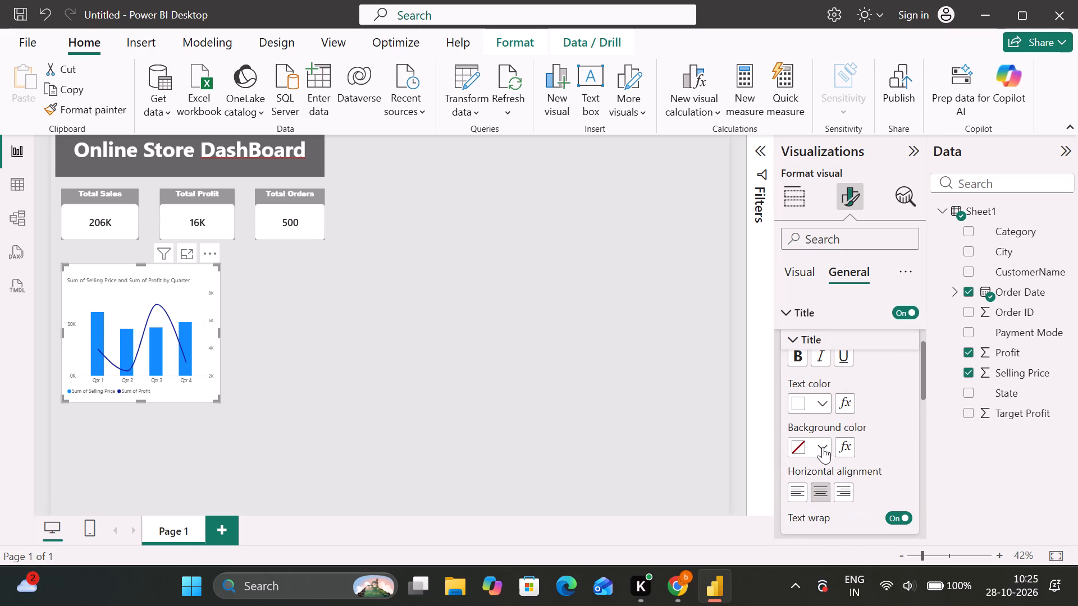
{"action": "left_click", "coordinate": [830, 143]}
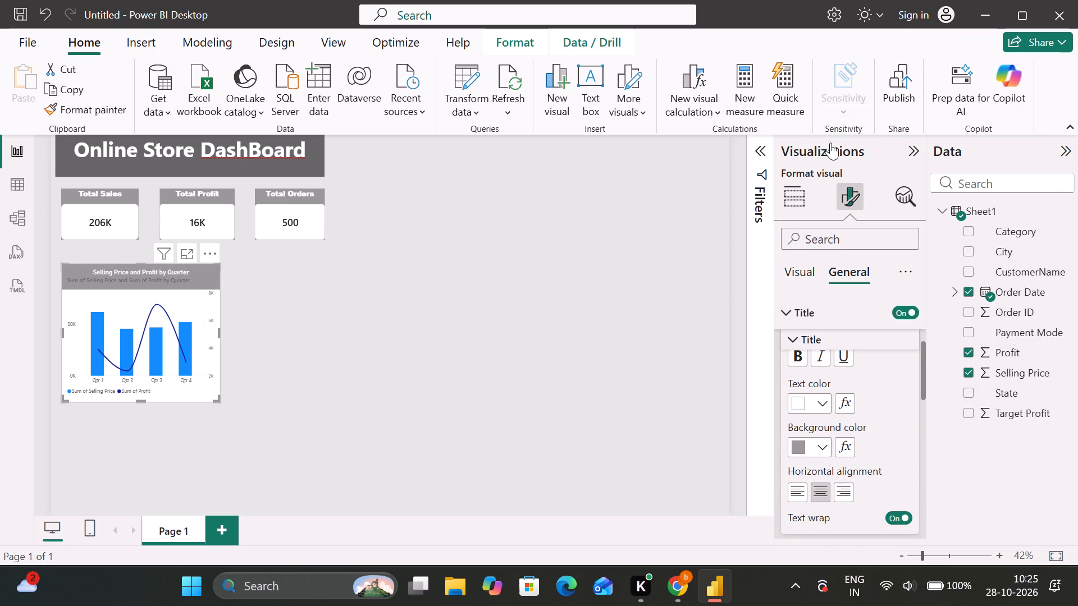
{"action": "left_click", "coordinate": [799, 333]}
Turn off the combo chart's subtitle.
{"action": "scroll", "coordinate": [804, 362], "scroll_direction": "up", "scroll_amount": 1}
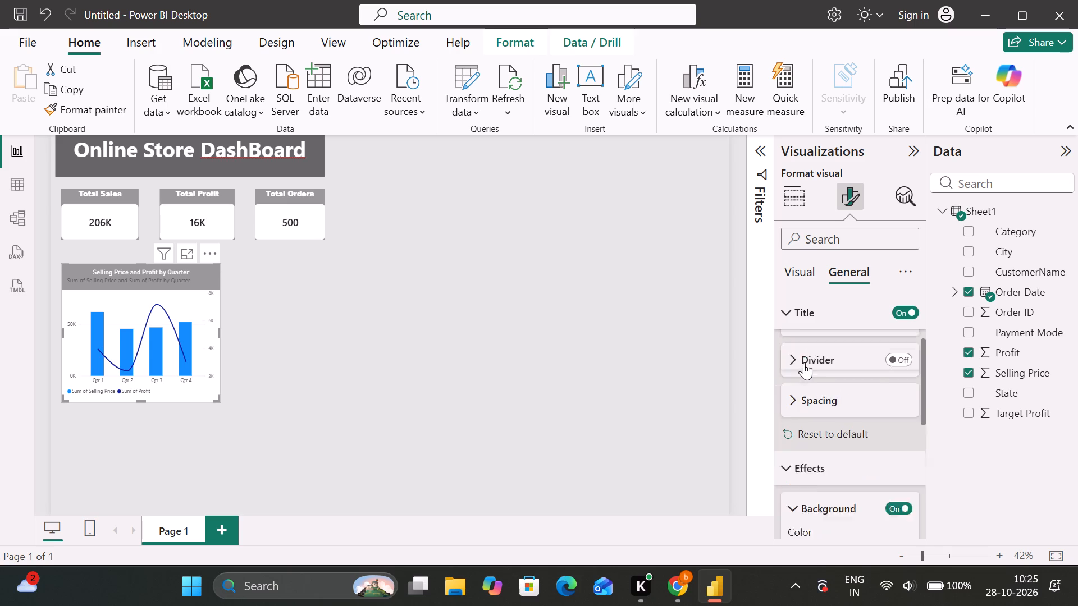
{"action": "scroll", "coordinate": [804, 362], "scroll_direction": "up", "scroll_amount": 2}
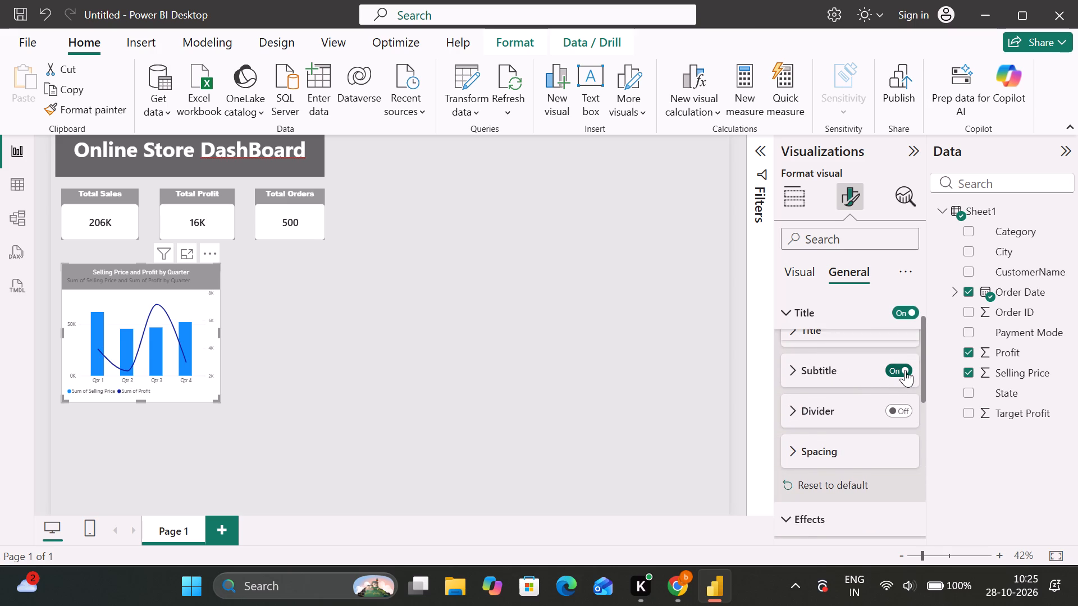
{"action": "left_click", "coordinate": [905, 370]}
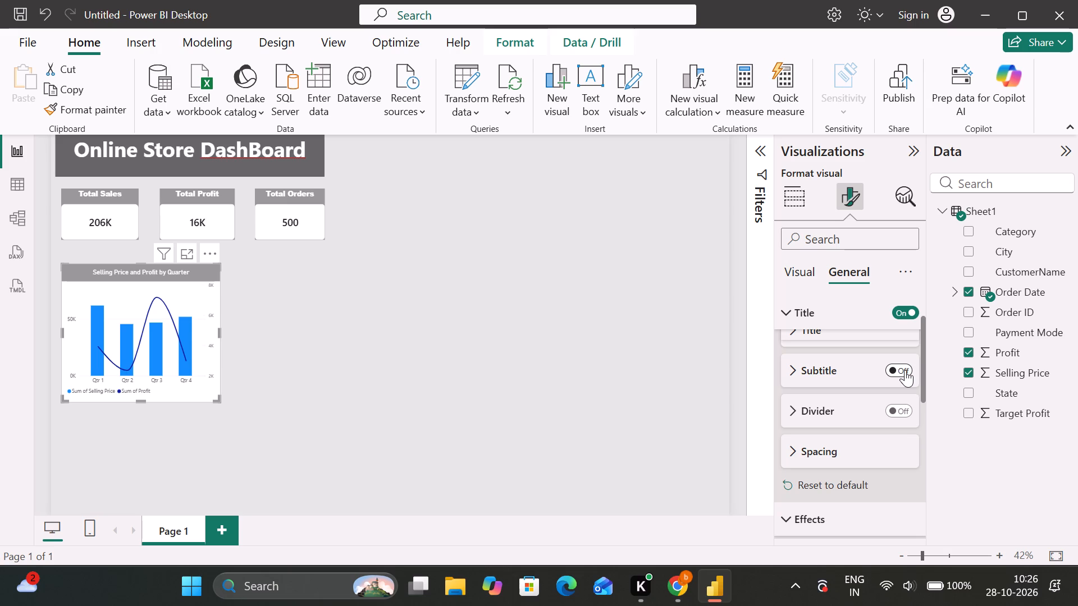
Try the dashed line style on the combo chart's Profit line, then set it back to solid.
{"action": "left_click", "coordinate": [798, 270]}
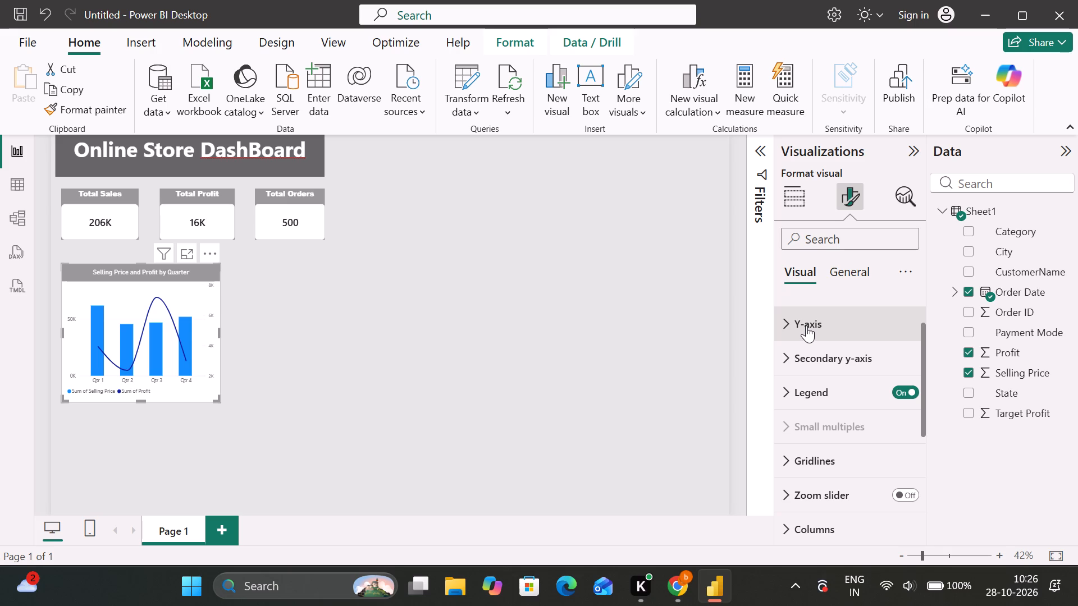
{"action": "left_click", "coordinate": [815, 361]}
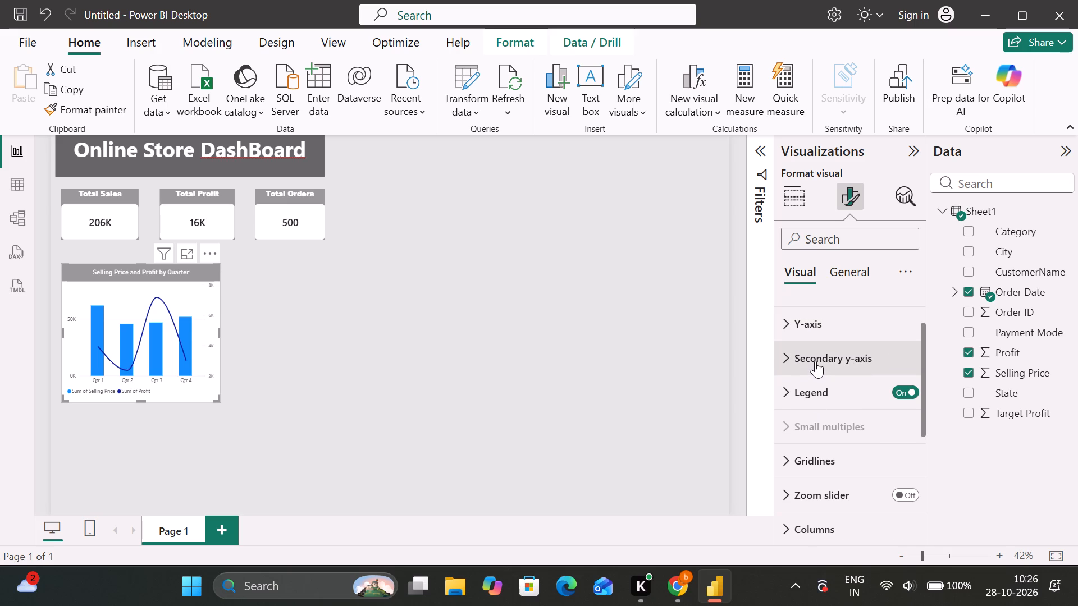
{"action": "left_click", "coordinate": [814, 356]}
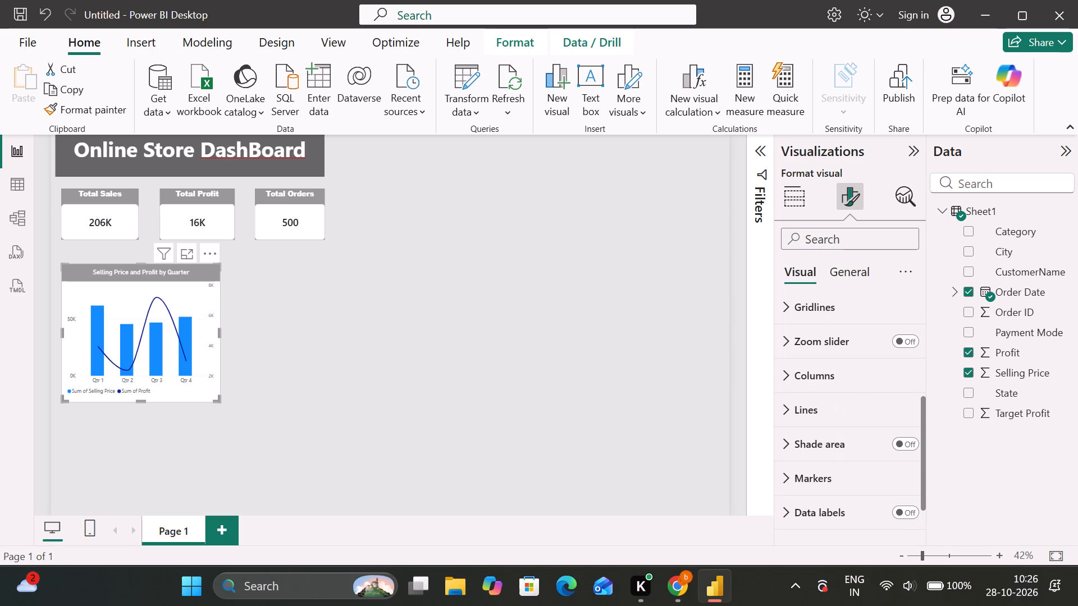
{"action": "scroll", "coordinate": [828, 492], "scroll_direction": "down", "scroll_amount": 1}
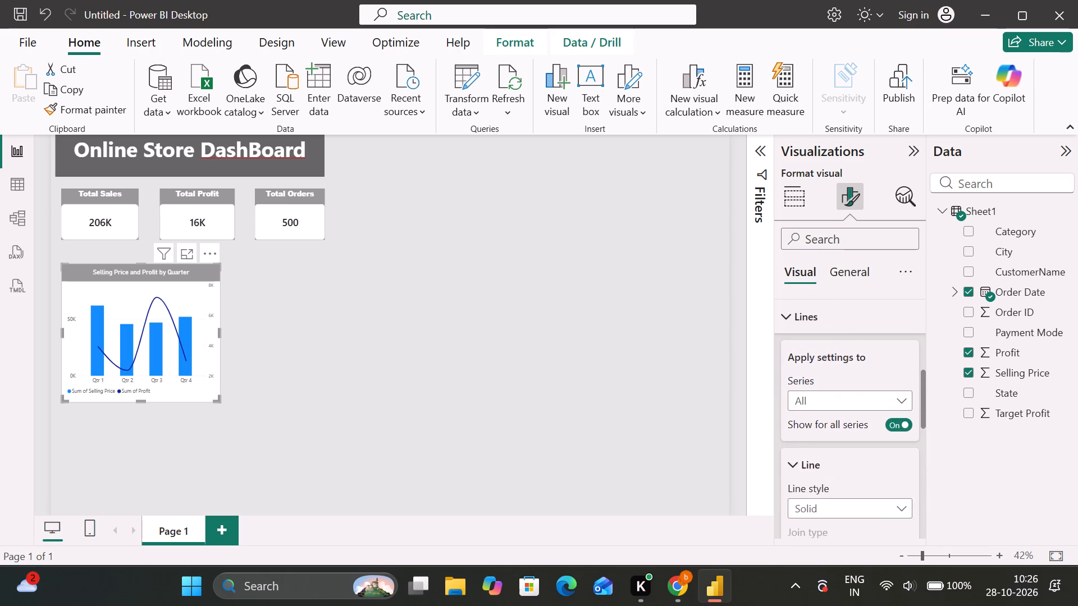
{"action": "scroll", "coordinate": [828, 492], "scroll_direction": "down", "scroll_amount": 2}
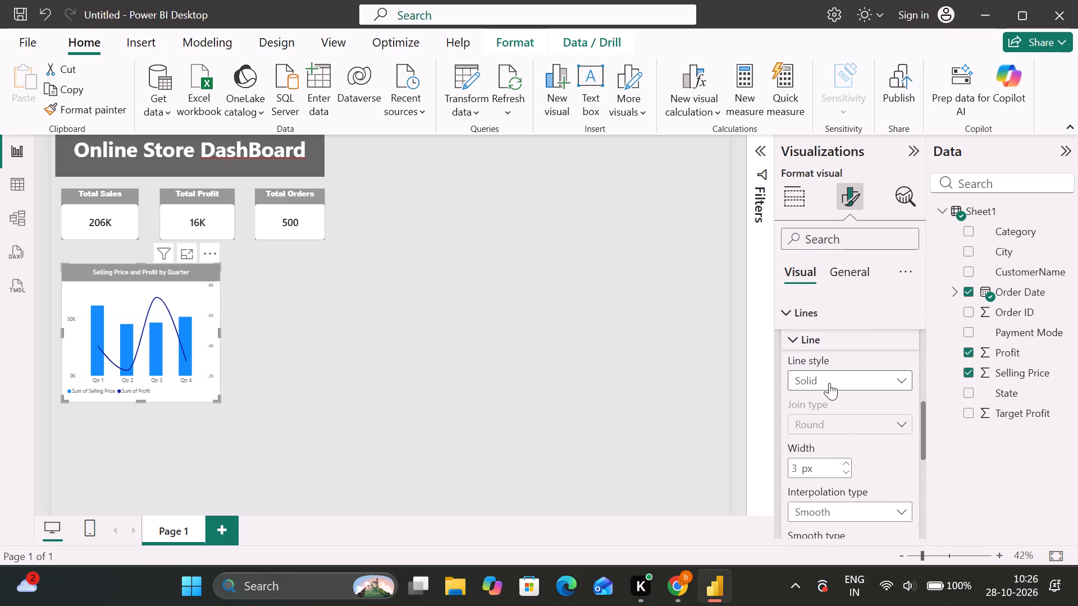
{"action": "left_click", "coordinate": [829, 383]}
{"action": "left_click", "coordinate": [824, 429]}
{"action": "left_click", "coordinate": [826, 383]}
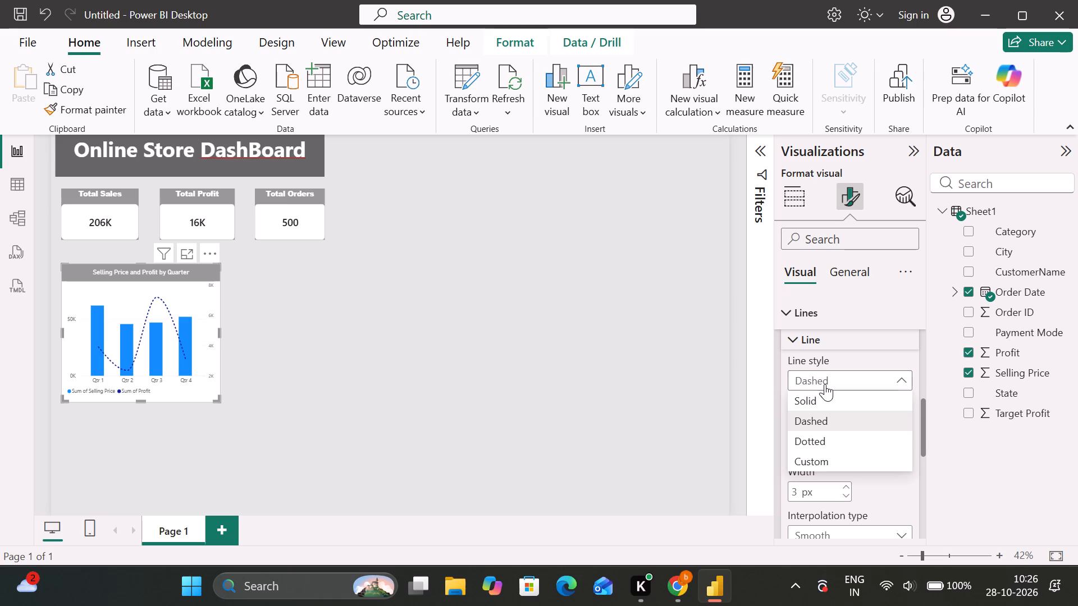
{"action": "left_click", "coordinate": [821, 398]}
Set the color of the combo chart's Profit line to medium grey, matching the chart's title background.
{"action": "scroll", "coordinate": [821, 407], "scroll_direction": "down", "scroll_amount": 1}
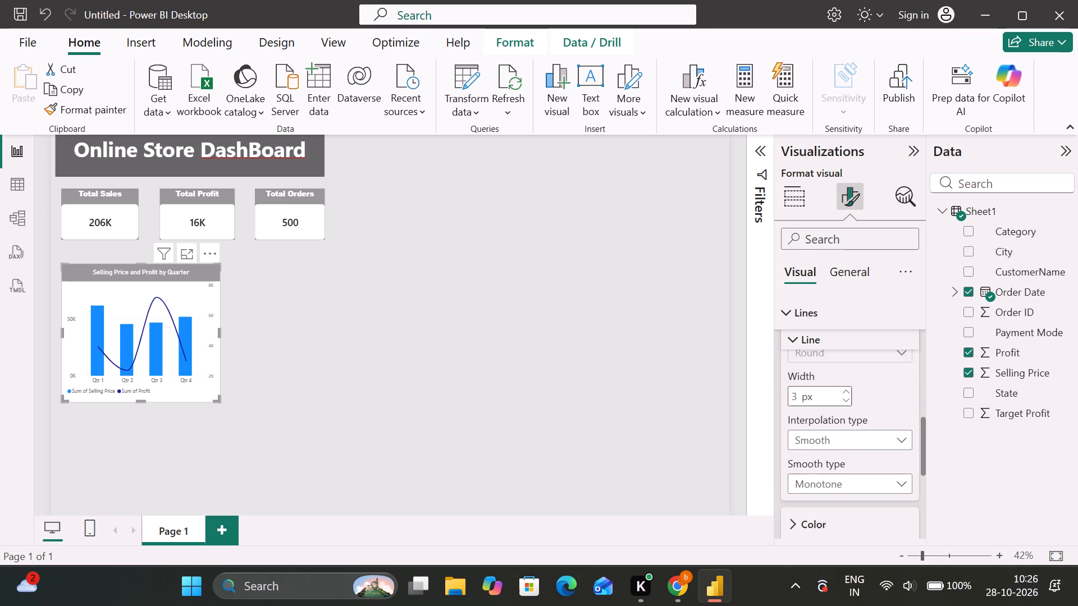
{"action": "scroll", "coordinate": [821, 407], "scroll_direction": "down", "scroll_amount": 1}
{"action": "left_click", "coordinate": [823, 402]}
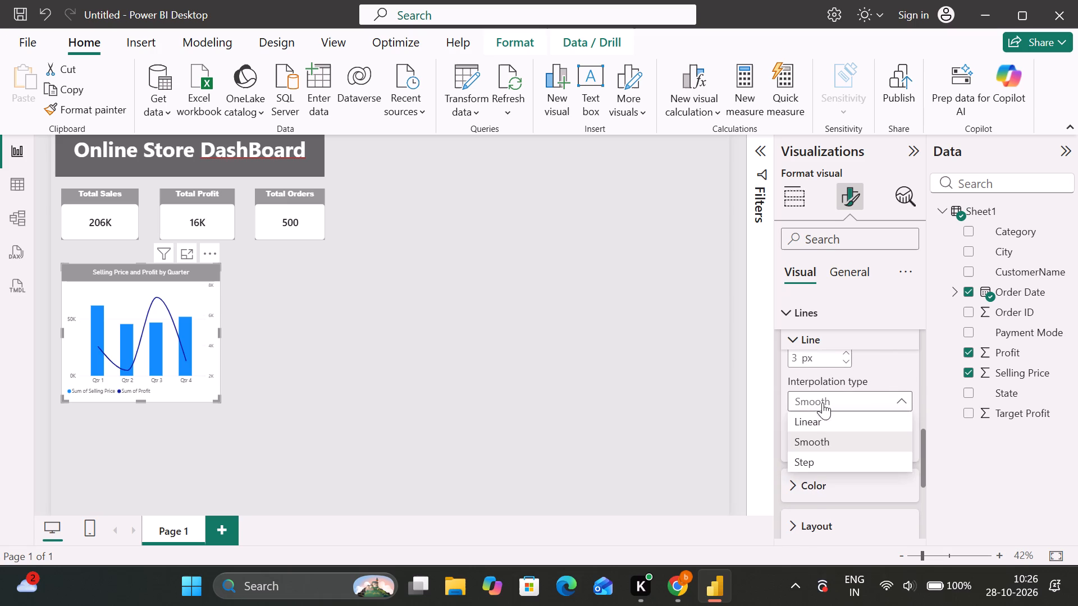
{"action": "left_click", "coordinate": [823, 402]}
{"action": "scroll", "coordinate": [821, 435], "scroll_direction": "down", "scroll_amount": 1}
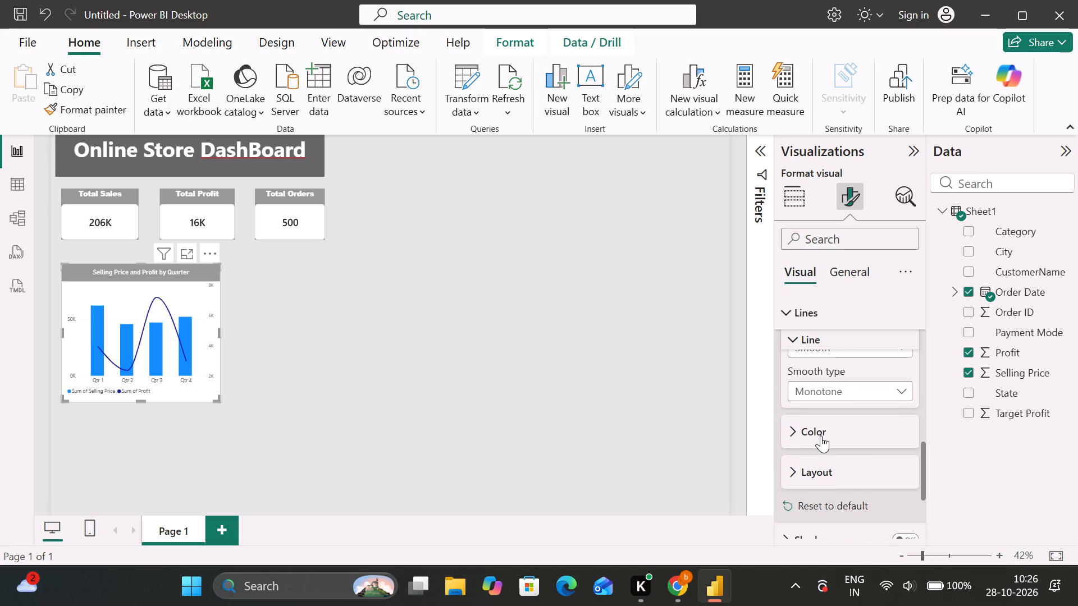
{"action": "scroll", "coordinate": [821, 435], "scroll_direction": "down", "scroll_amount": 1}
{"action": "left_click", "coordinate": [821, 435]}
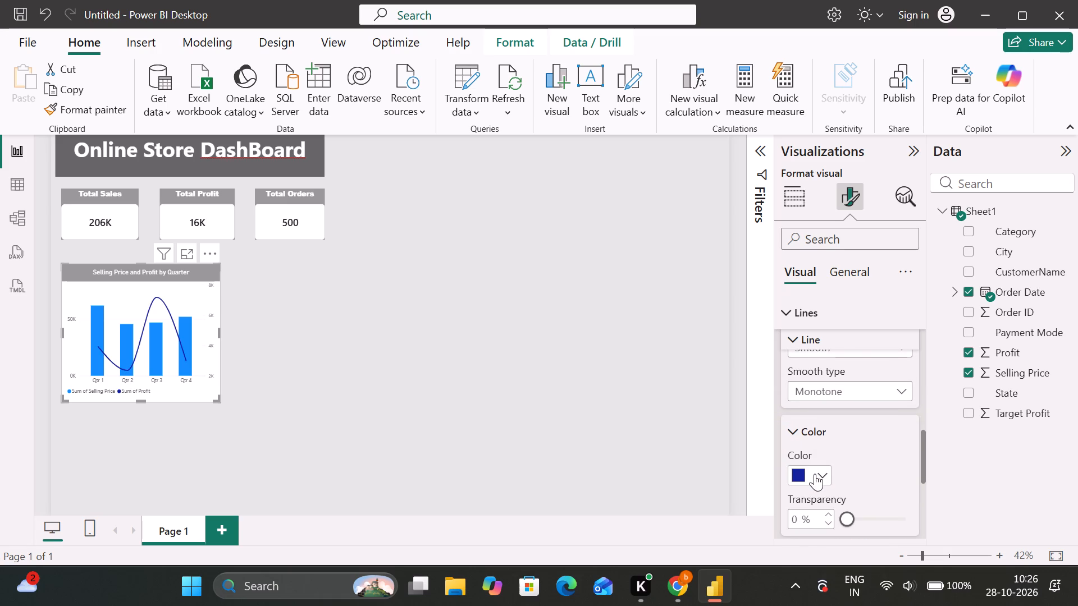
{"action": "left_click", "coordinate": [815, 474]}
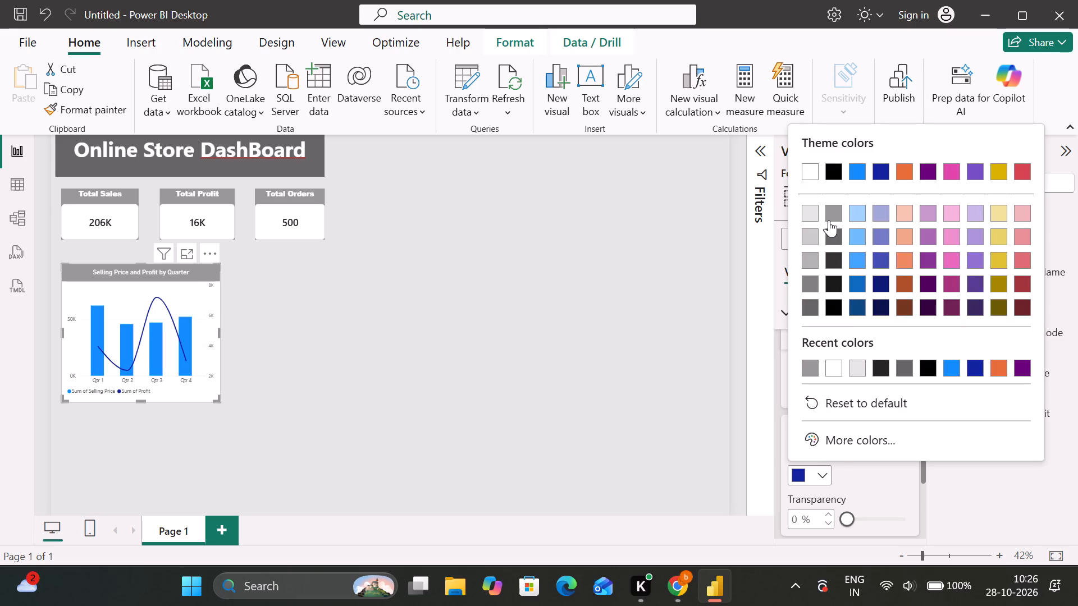
{"action": "left_click", "coordinate": [829, 220]}
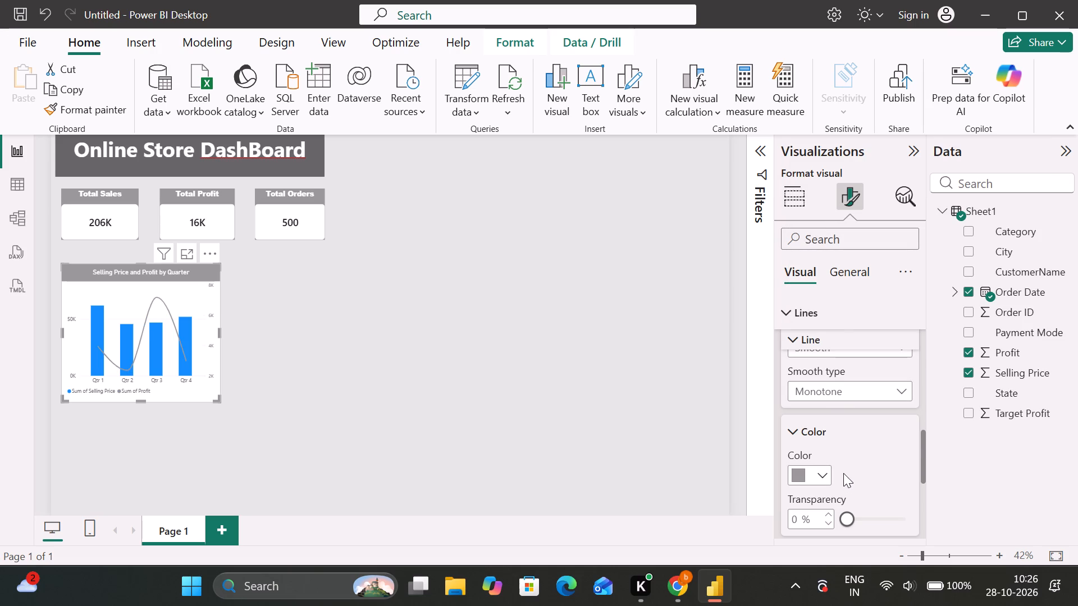
{"action": "scroll", "coordinate": [821, 458], "scroll_direction": "up", "scroll_amount": 3}
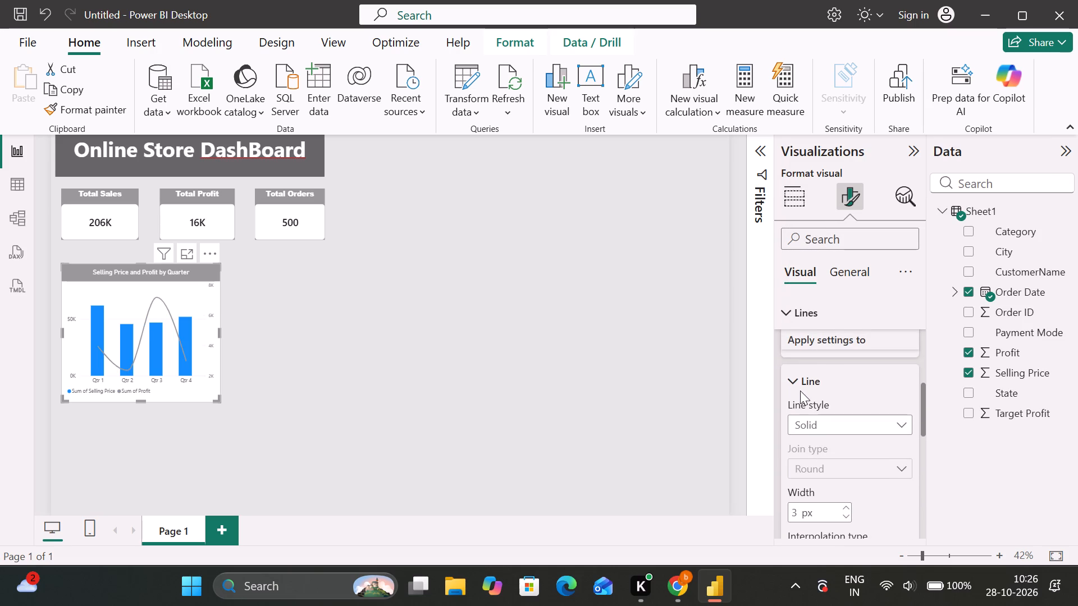
{"action": "left_click", "coordinate": [800, 391]}
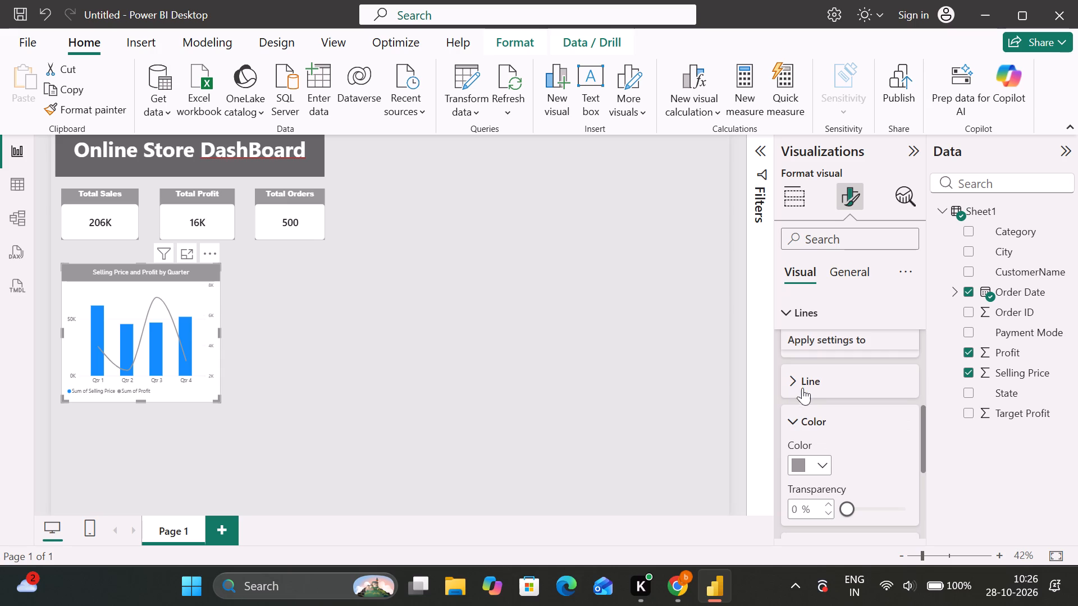
{"action": "left_click", "coordinate": [803, 410]}
{"action": "left_click", "coordinate": [804, 419]}
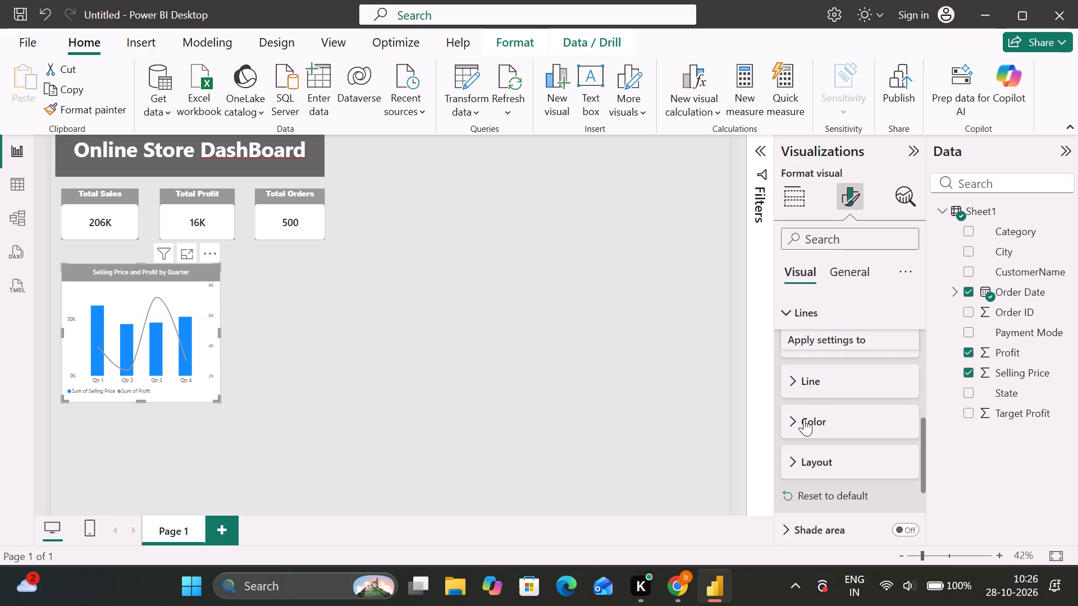
{"action": "scroll", "coordinate": [804, 419], "scroll_direction": "up", "scroll_amount": 3}
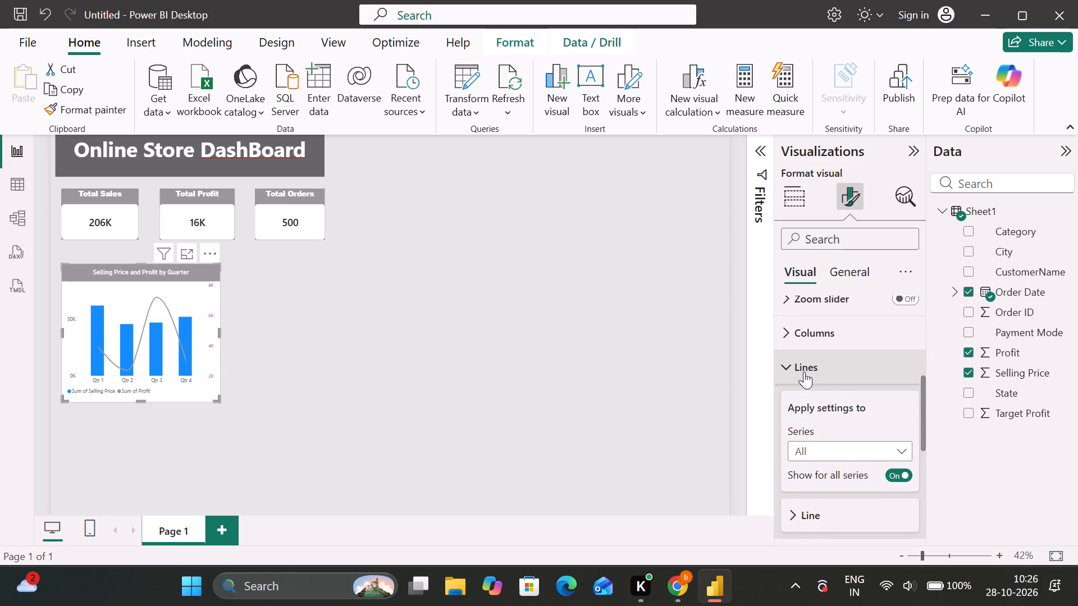
{"action": "left_click", "coordinate": [804, 371]}
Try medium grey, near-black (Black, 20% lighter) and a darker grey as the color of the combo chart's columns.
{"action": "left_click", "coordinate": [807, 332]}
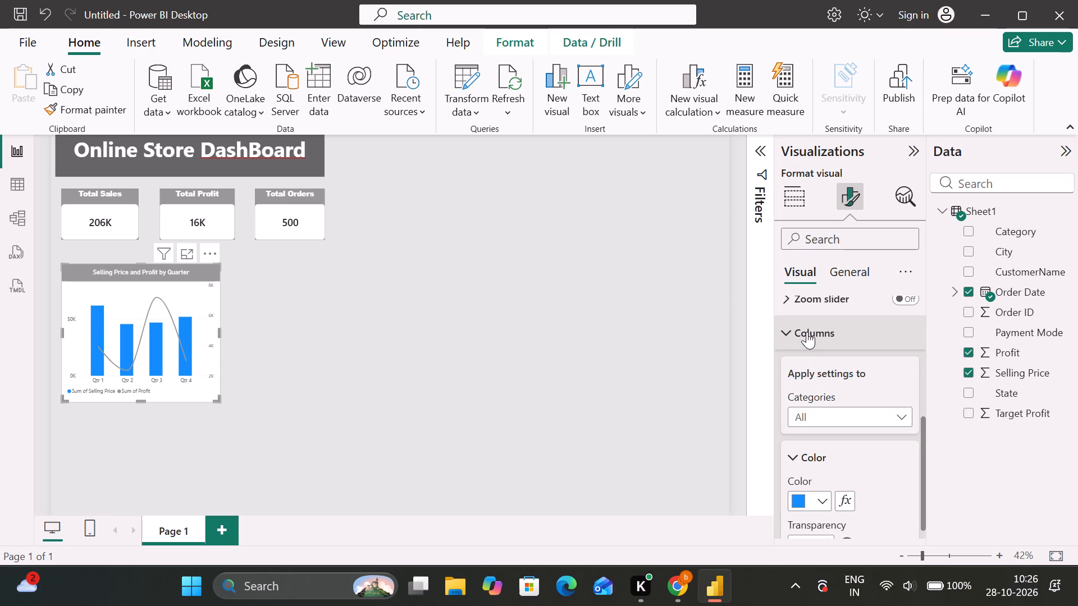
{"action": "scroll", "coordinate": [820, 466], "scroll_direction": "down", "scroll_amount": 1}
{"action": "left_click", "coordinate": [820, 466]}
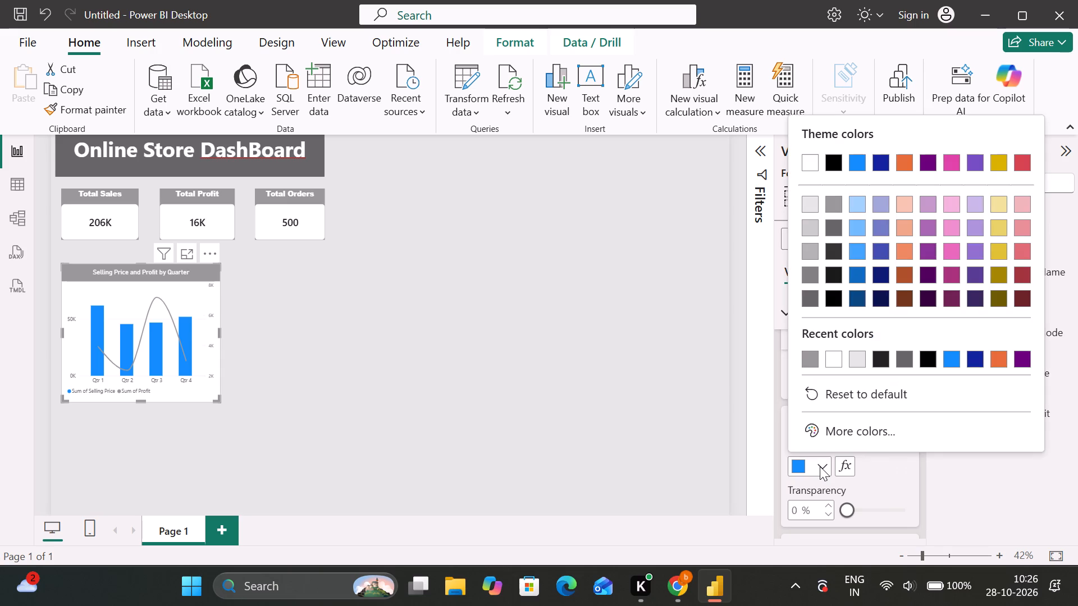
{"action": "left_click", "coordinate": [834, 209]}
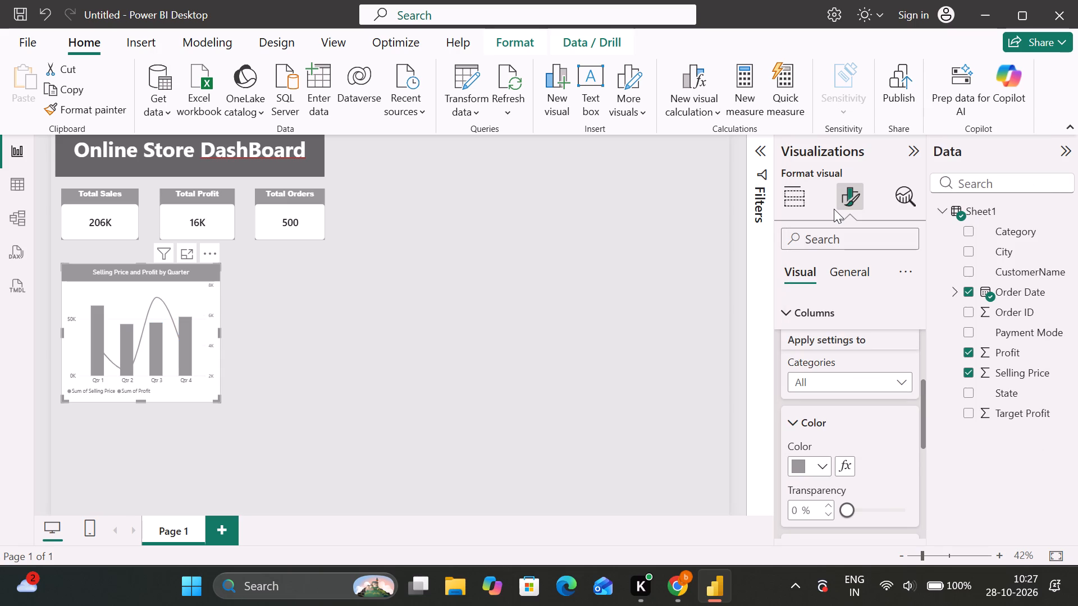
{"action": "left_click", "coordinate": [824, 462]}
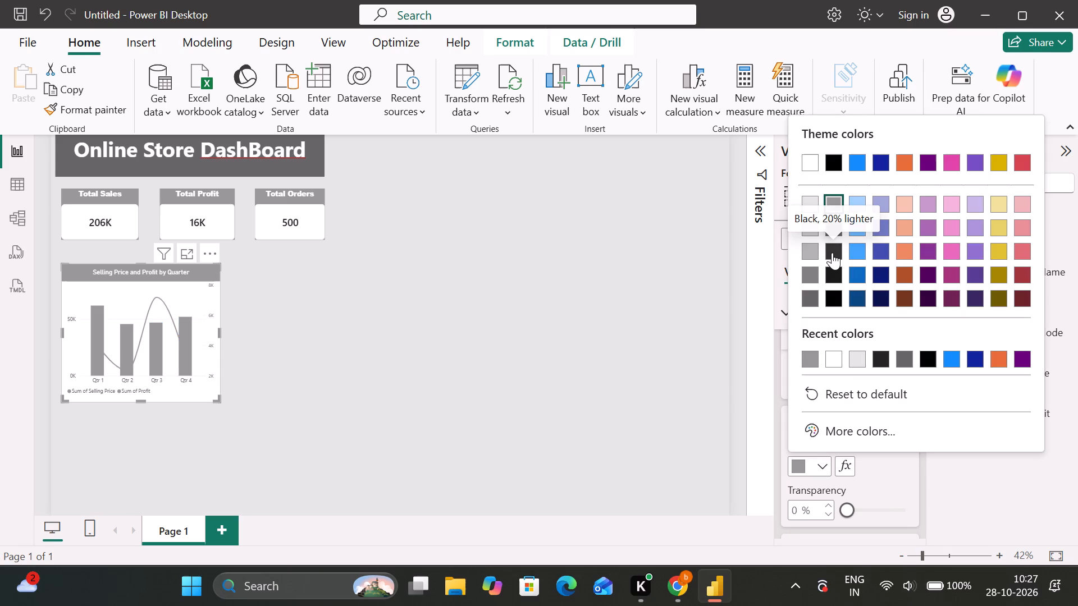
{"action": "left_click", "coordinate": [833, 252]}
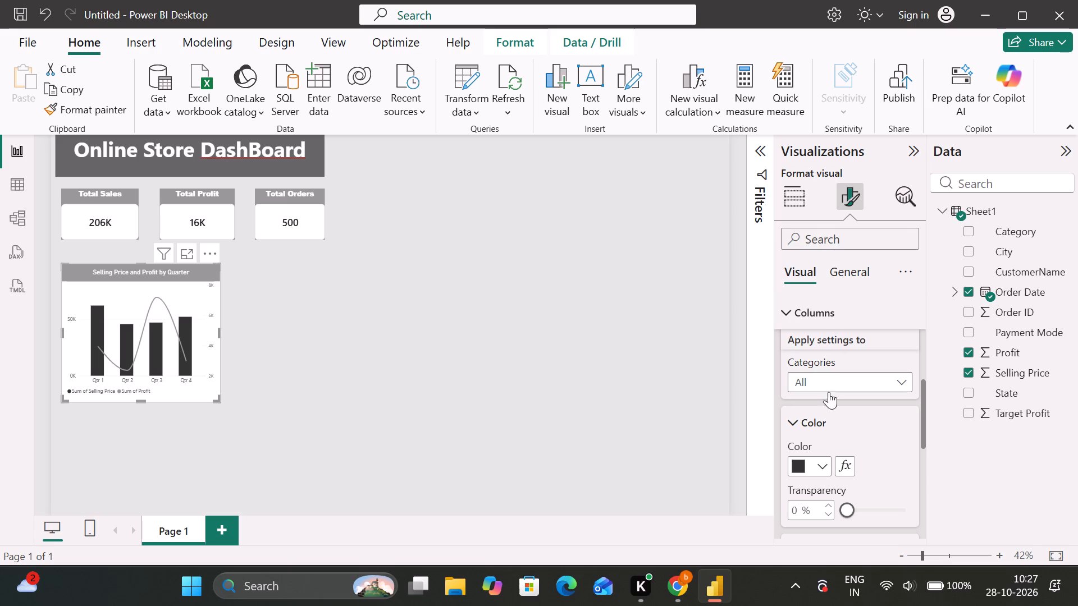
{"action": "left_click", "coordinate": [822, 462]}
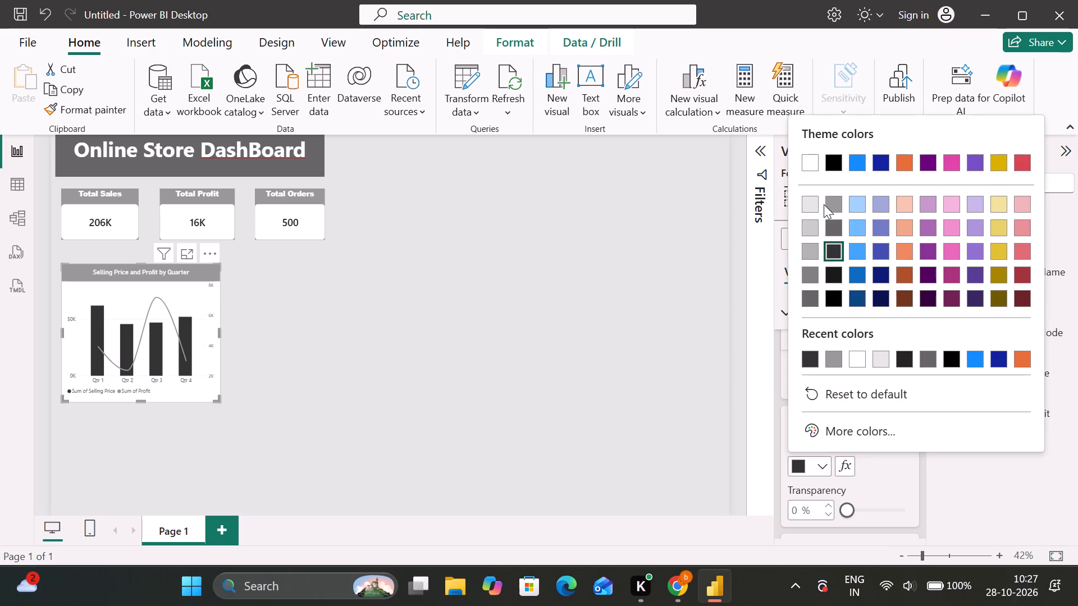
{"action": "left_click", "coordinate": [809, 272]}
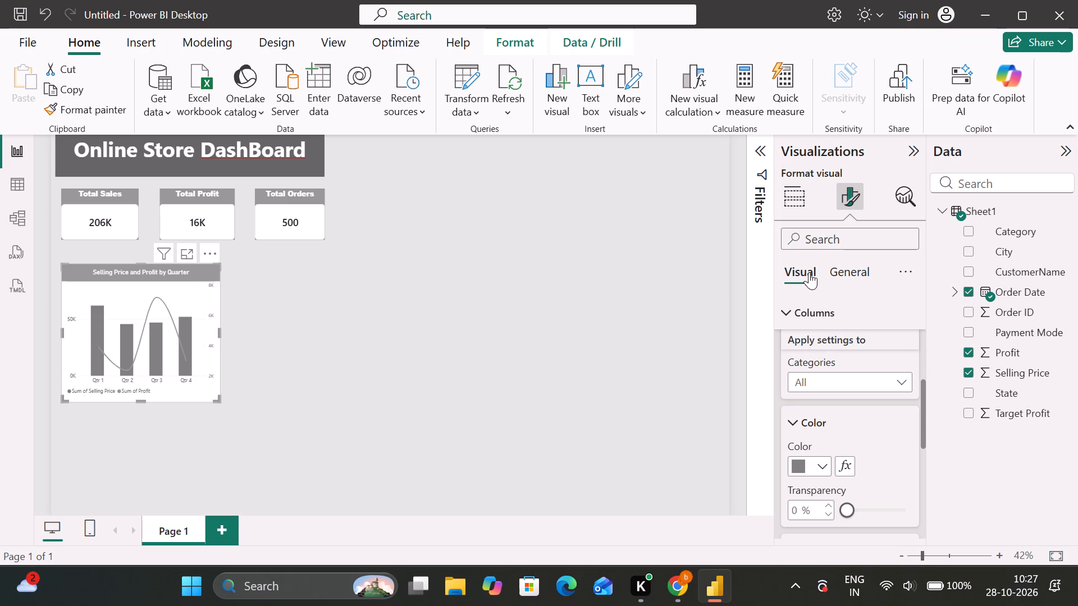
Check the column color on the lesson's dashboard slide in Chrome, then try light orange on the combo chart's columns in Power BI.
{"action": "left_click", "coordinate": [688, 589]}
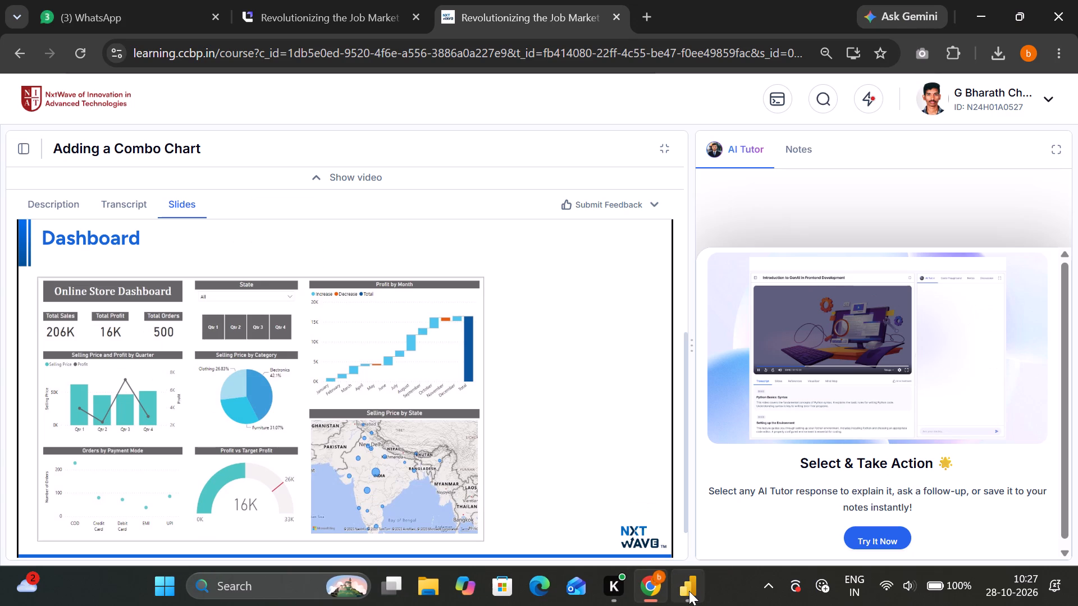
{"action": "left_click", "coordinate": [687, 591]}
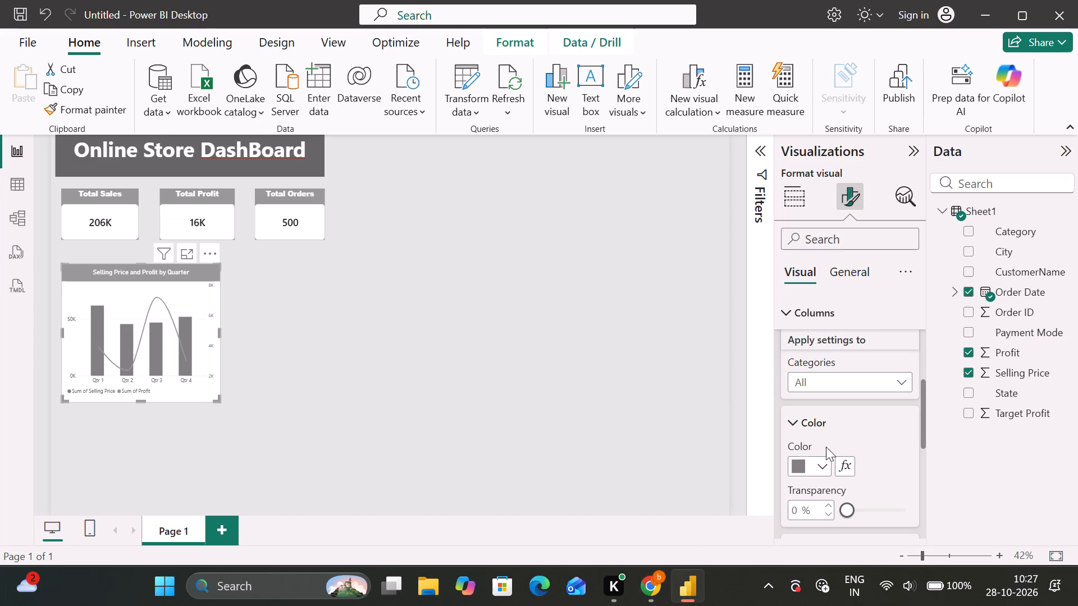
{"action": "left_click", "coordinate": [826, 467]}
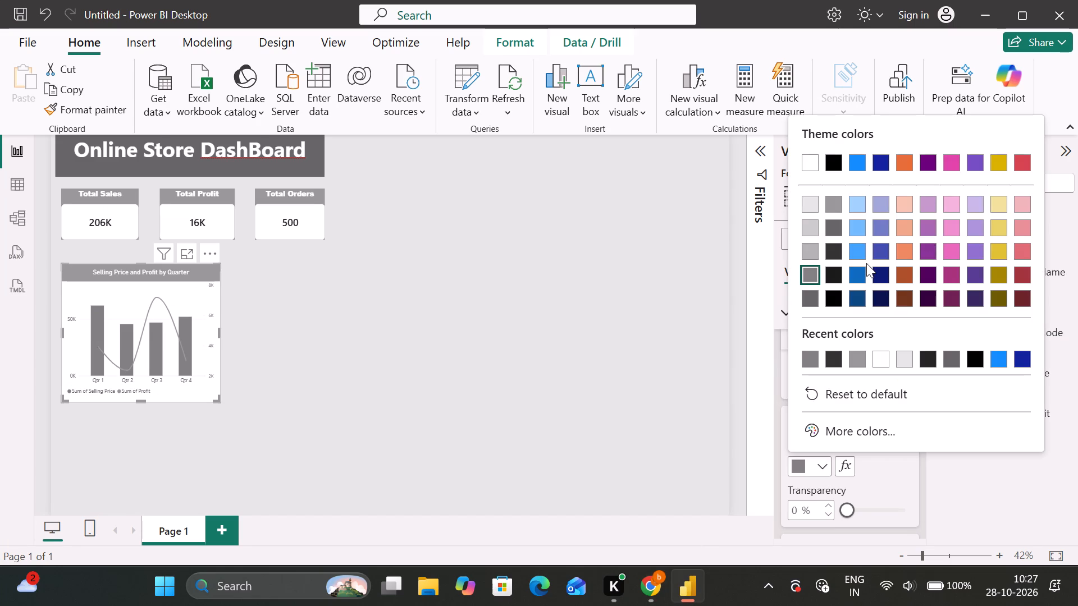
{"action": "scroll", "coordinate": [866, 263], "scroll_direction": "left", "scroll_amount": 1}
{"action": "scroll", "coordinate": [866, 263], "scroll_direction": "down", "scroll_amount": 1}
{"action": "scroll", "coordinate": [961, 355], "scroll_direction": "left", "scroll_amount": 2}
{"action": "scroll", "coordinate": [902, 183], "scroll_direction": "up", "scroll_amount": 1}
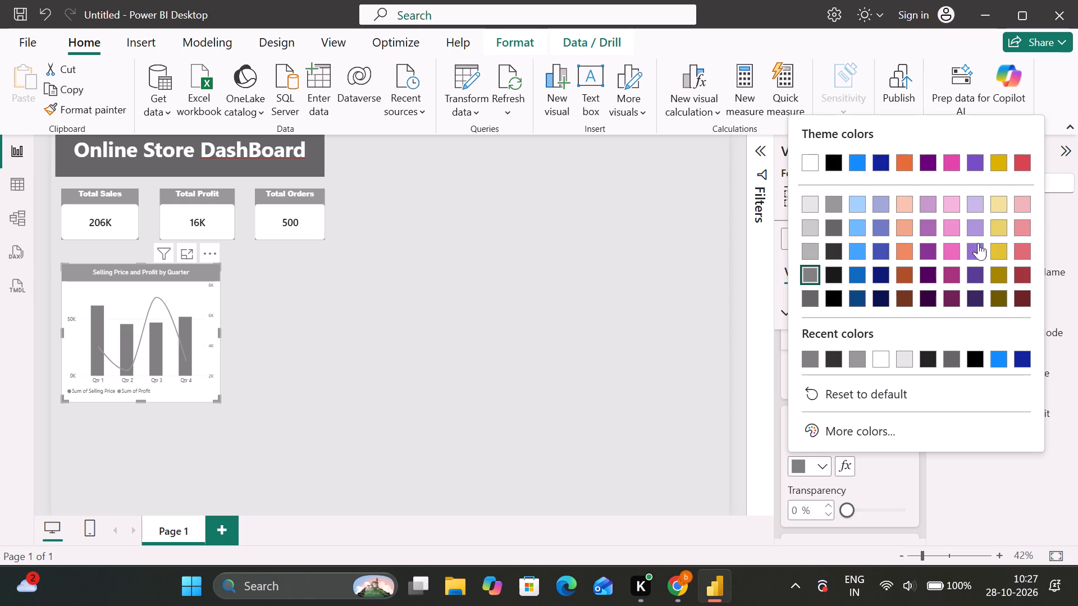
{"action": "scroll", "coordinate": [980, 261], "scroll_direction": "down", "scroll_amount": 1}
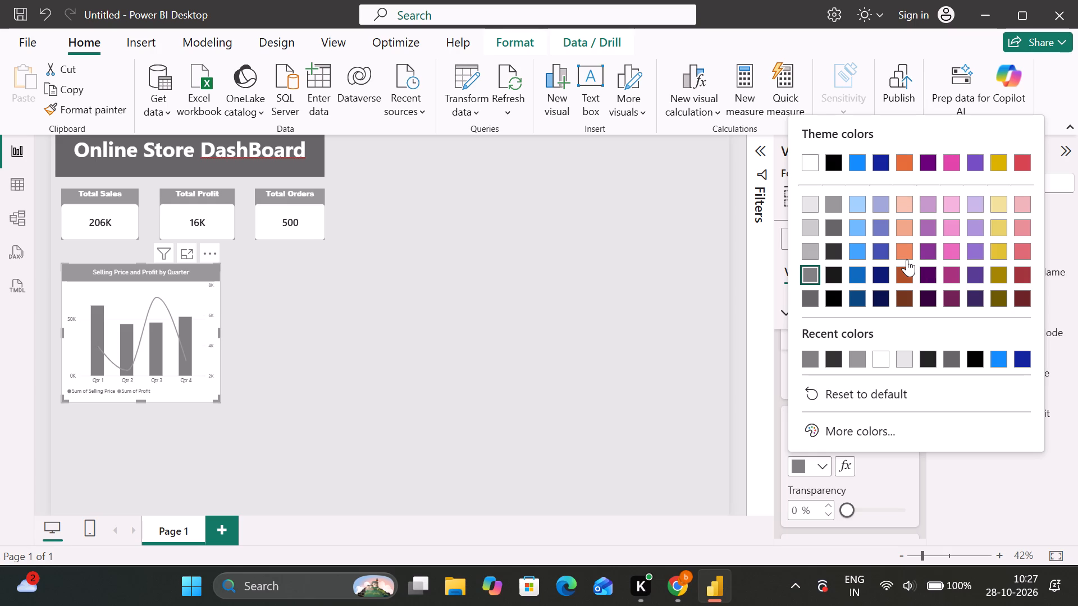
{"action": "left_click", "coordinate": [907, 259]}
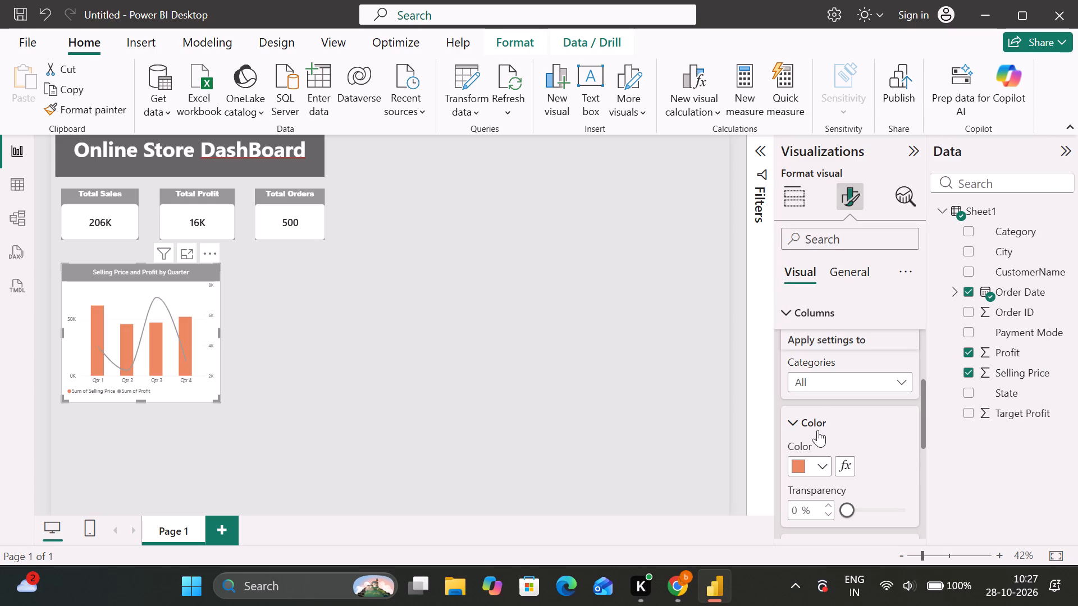
Set a custom turquoise, #0FE4B9, as the color of the combo chart's columns.
{"action": "left_click", "coordinate": [816, 461]}
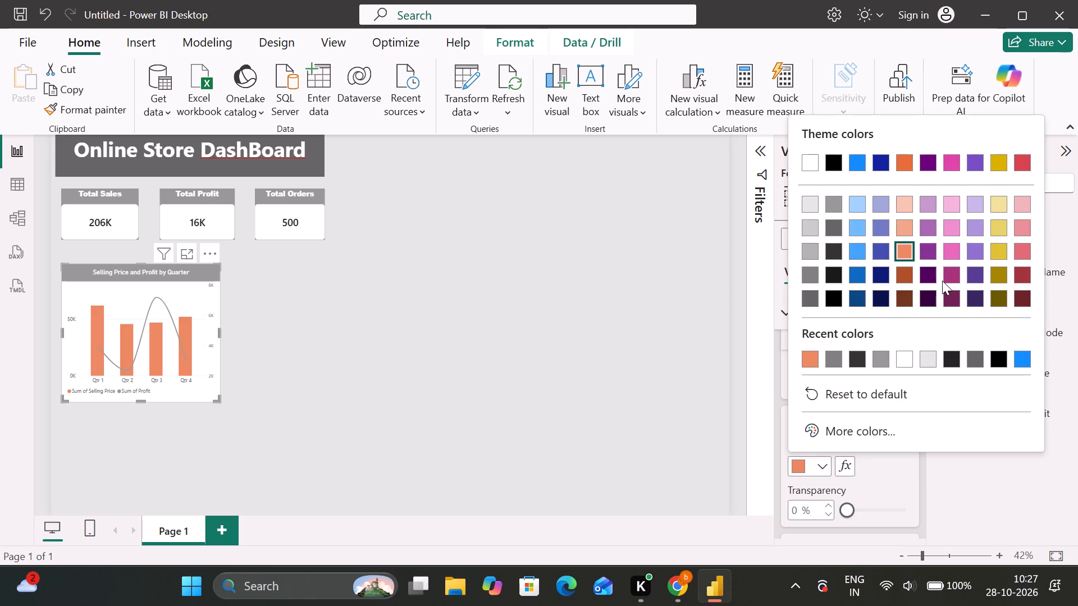
{"action": "scroll", "coordinate": [943, 277], "scroll_direction": "down", "scroll_amount": 1}
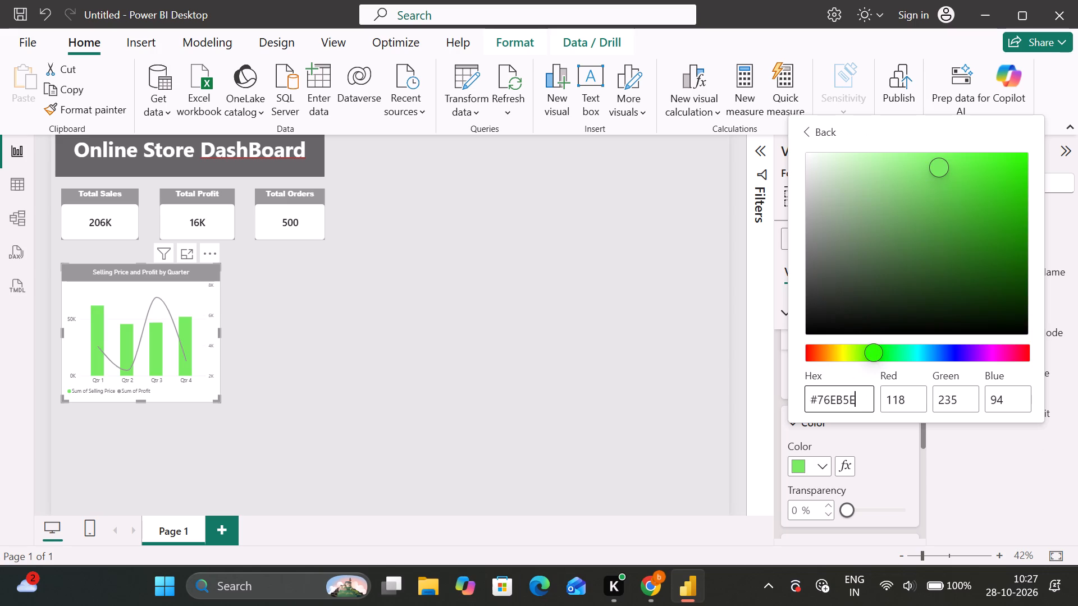
{"action": "left_click", "coordinate": [899, 353]}
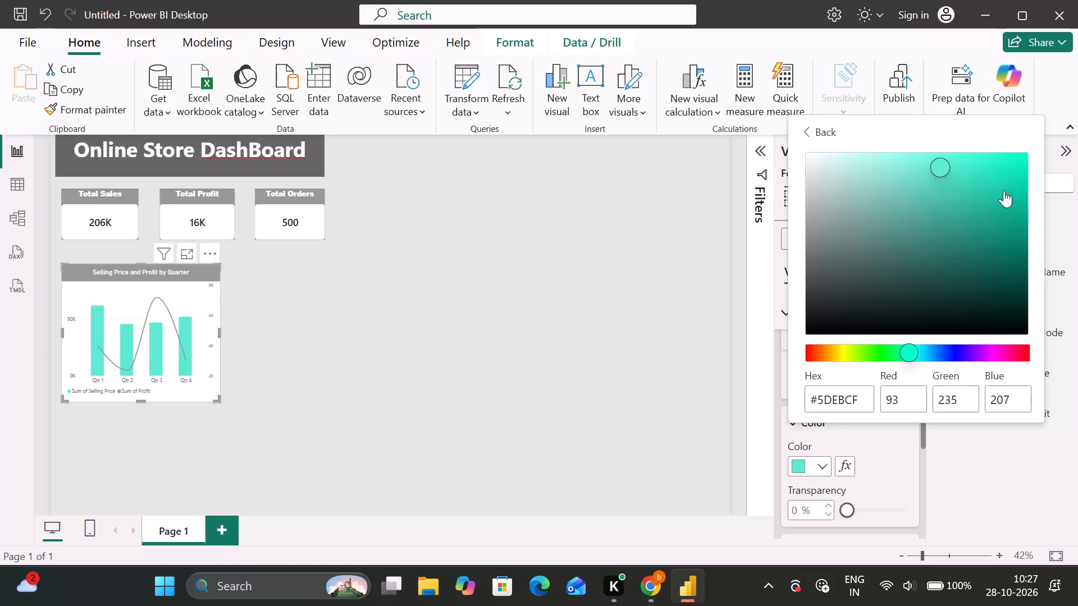
{"action": "left_click", "coordinate": [1012, 171]}
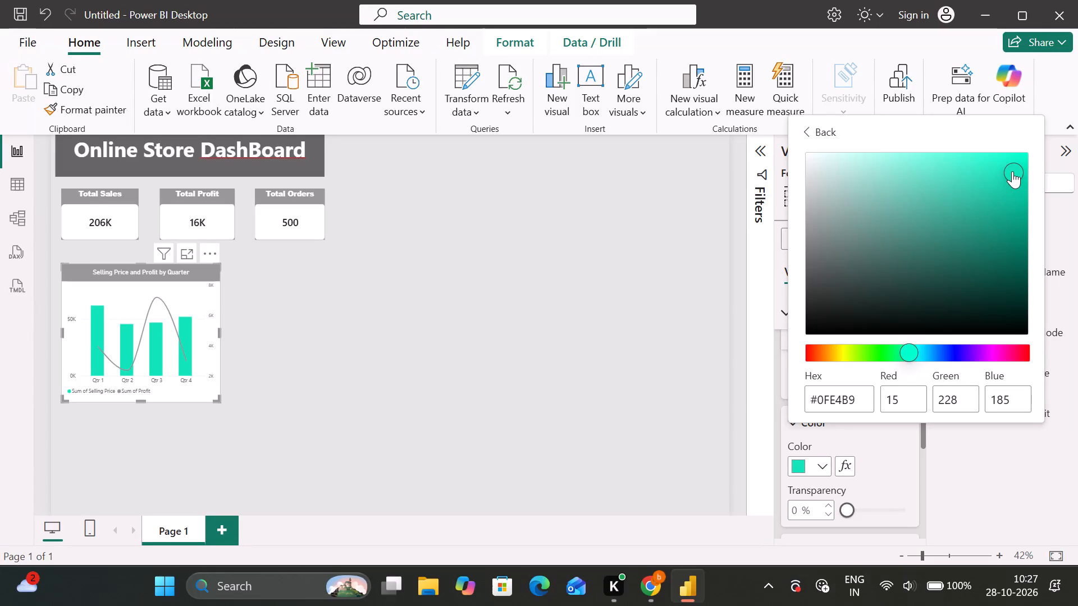
{"action": "left_click", "coordinate": [862, 464]}
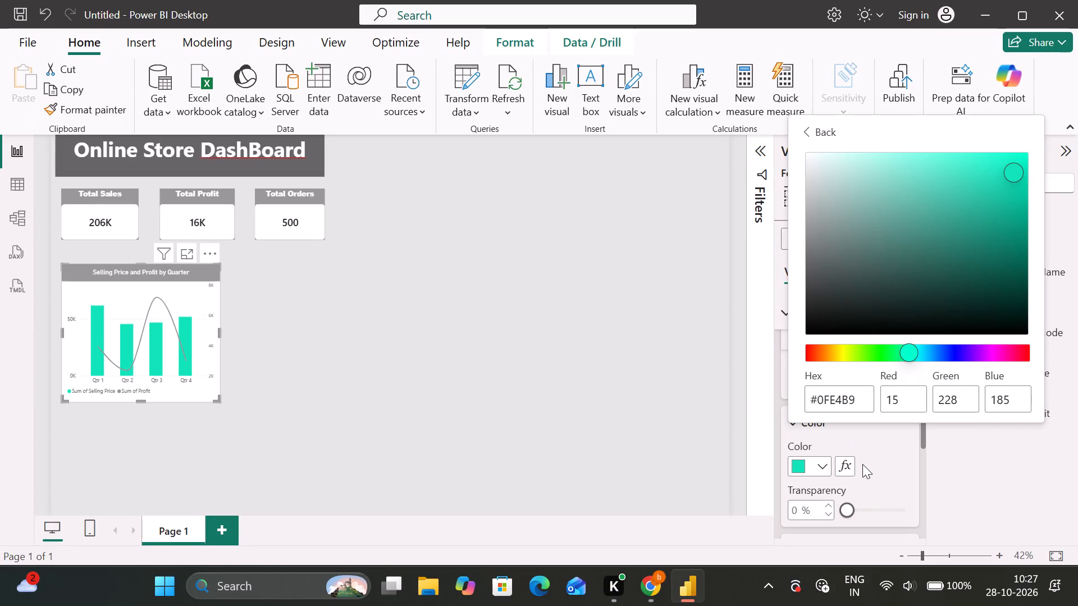
Check the combo chart on the lesson's dashboard slide in Chrome, then set the Profit line's color to black in Power BI.
{"action": "left_click", "coordinate": [642, 581]}
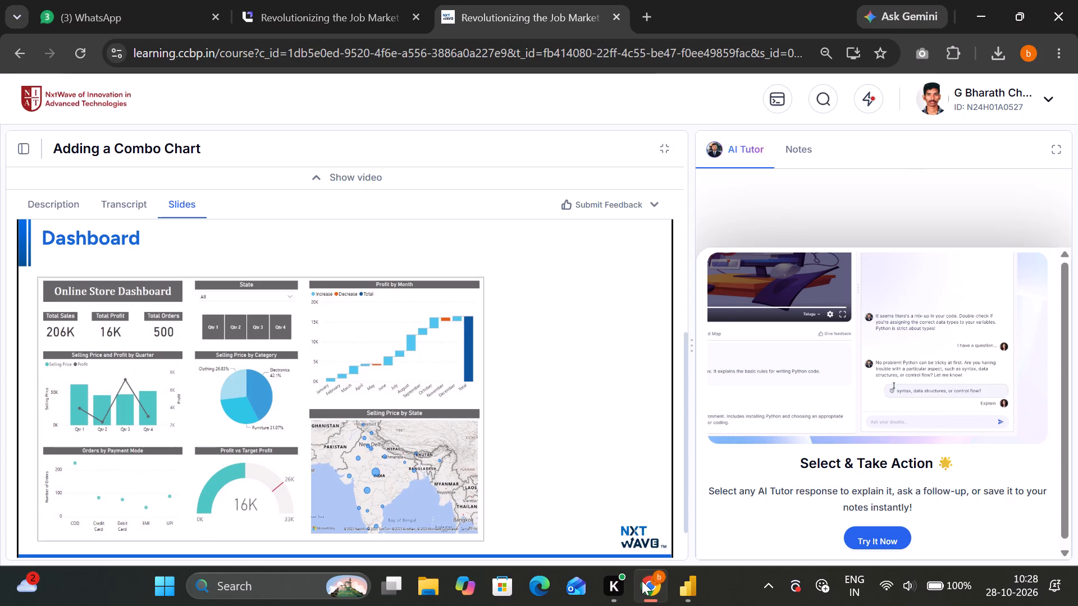
{"action": "left_click", "coordinate": [684, 582]}
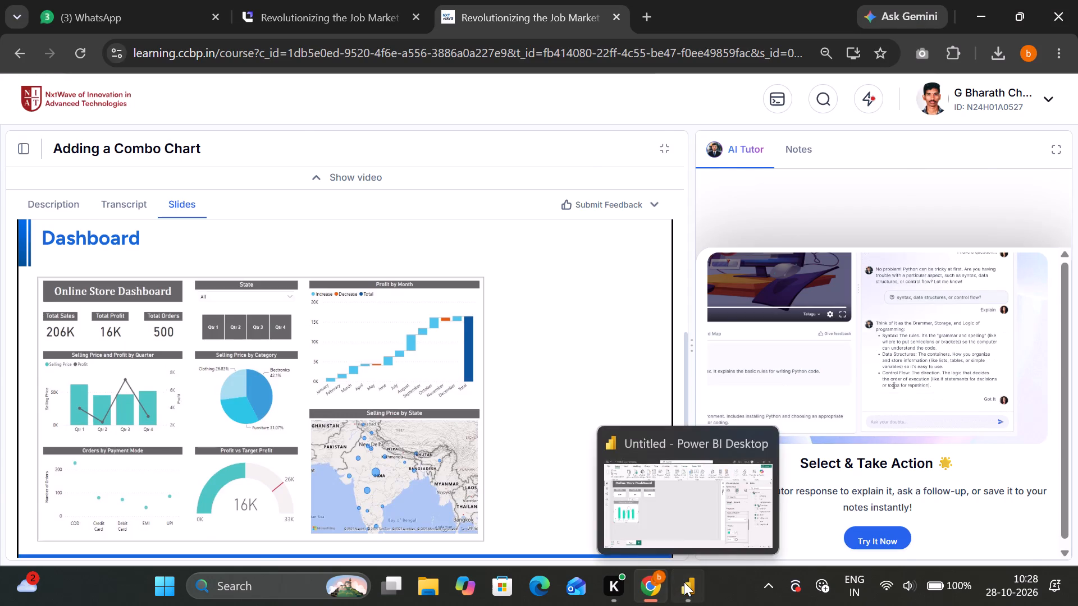
{"action": "scroll", "coordinate": [810, 361], "scroll_direction": "up", "scroll_amount": 1}
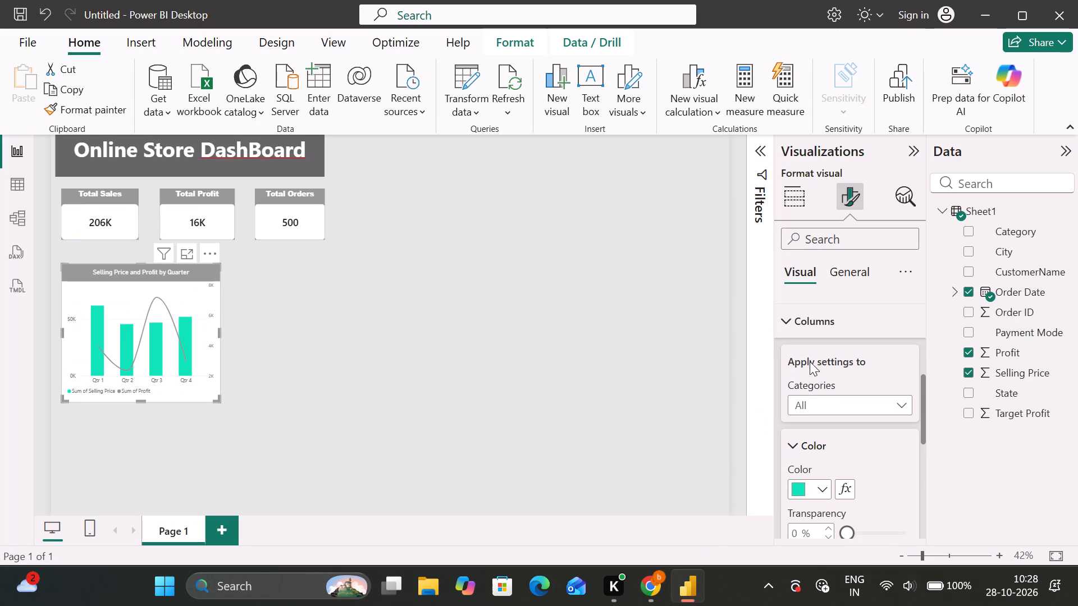
{"action": "scroll", "coordinate": [810, 361], "scroll_direction": "up", "scroll_amount": 1}
{"action": "left_click", "coordinate": [808, 341]}
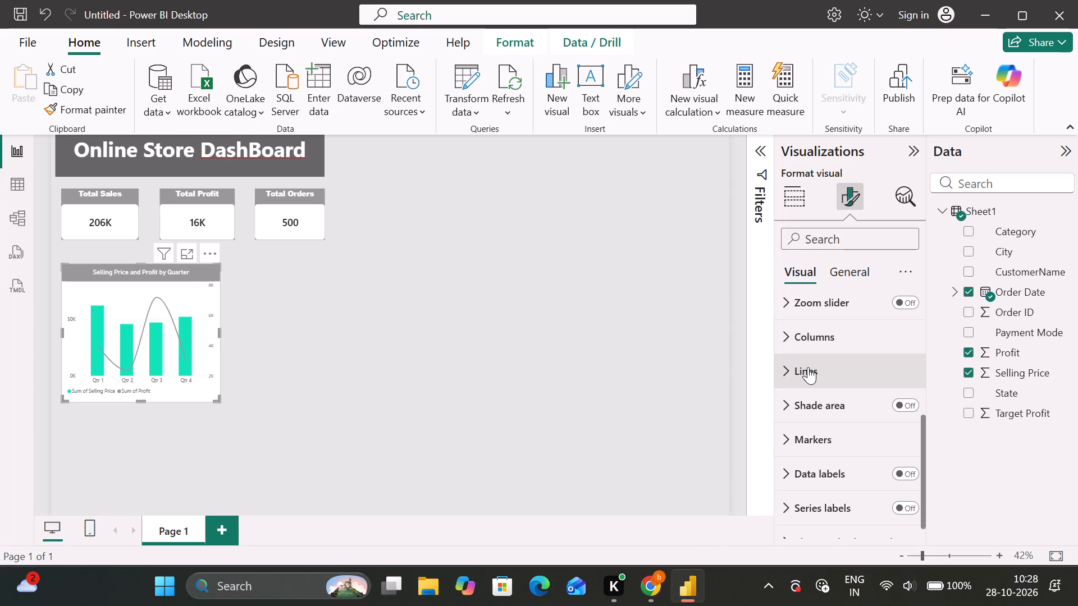
{"action": "left_click", "coordinate": [808, 367]}
{"action": "scroll", "coordinate": [829, 437], "scroll_direction": "down", "scroll_amount": 1}
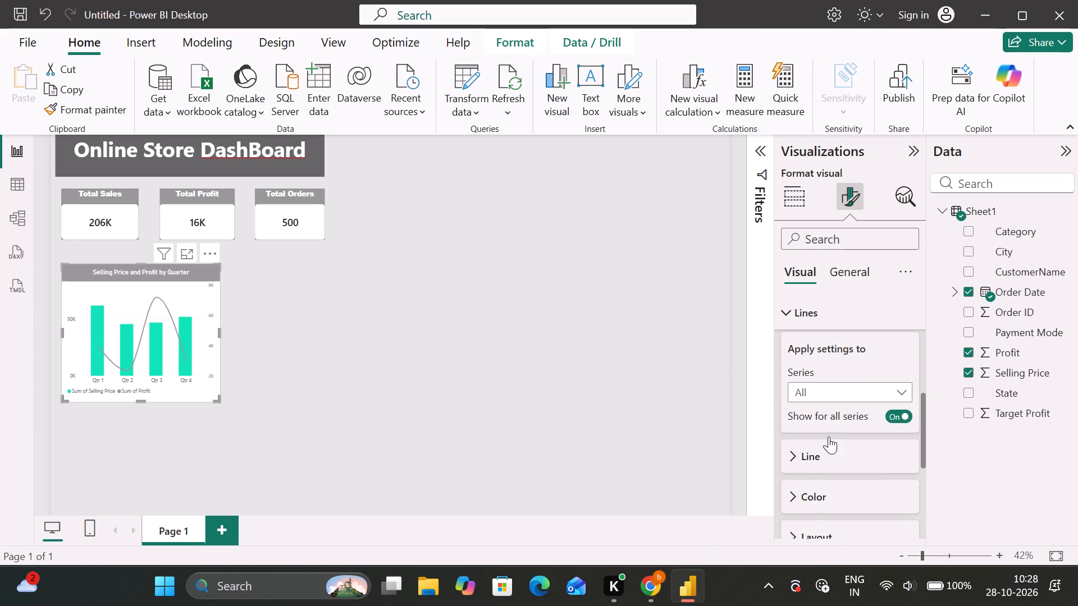
{"action": "scroll", "coordinate": [829, 437], "scroll_direction": "down", "scroll_amount": 1}
{"action": "left_click", "coordinate": [811, 413]}
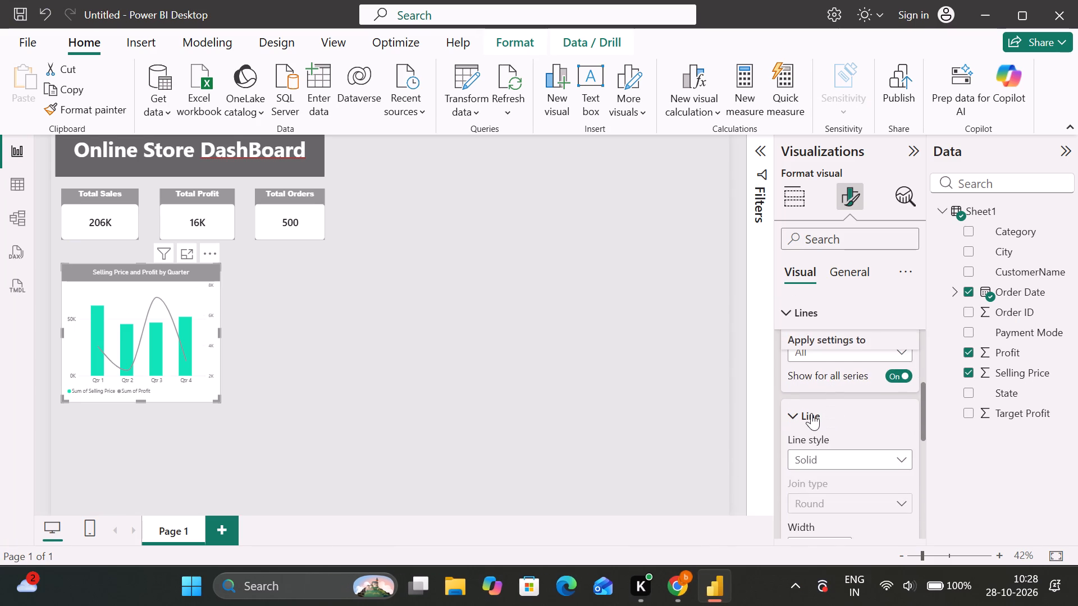
{"action": "left_click", "coordinate": [815, 458]}
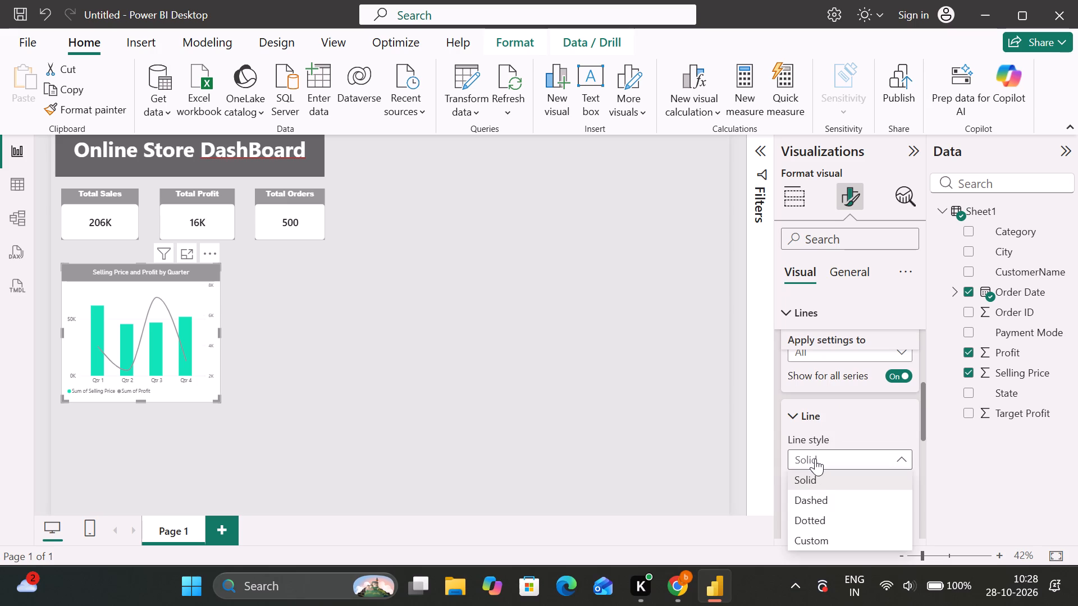
{"action": "left_click", "coordinate": [814, 454]}
{"action": "left_click", "coordinate": [812, 421]}
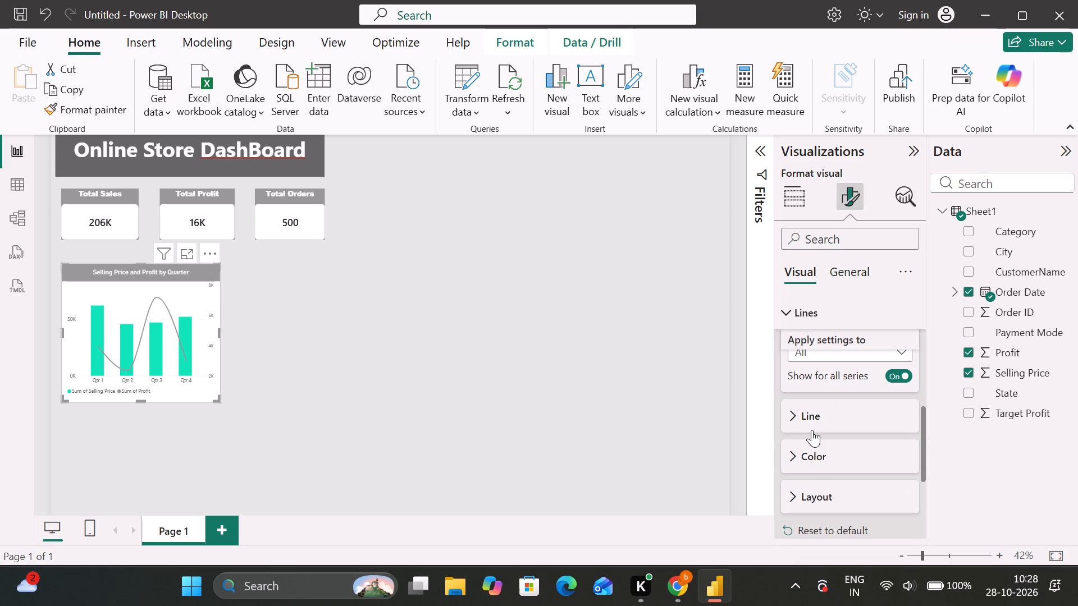
{"action": "left_click", "coordinate": [811, 451]}
{"action": "left_click", "coordinate": [816, 506]}
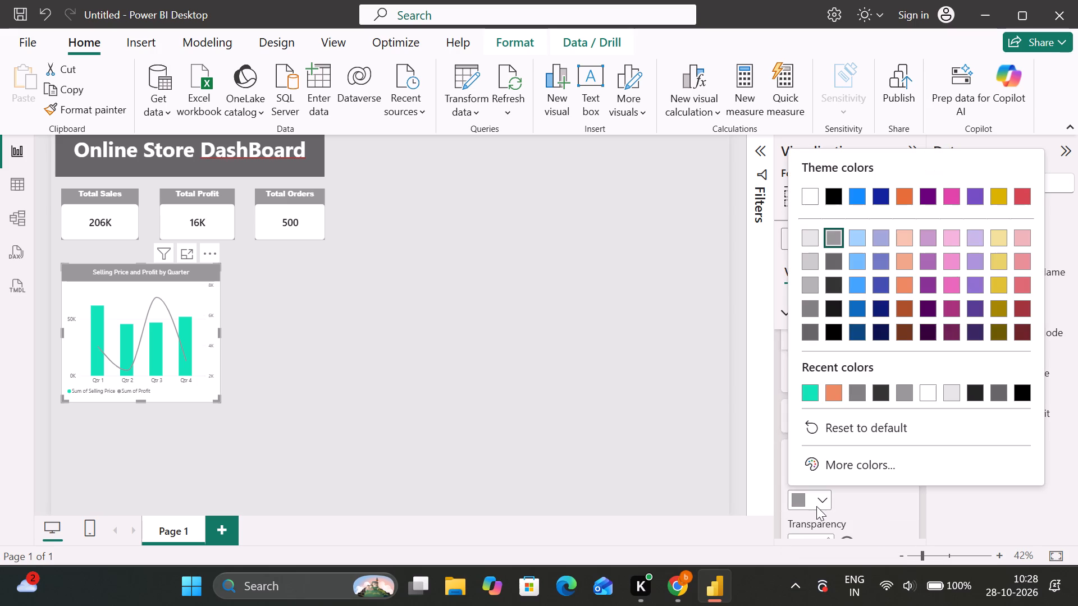
{"action": "left_click", "coordinate": [833, 196]}
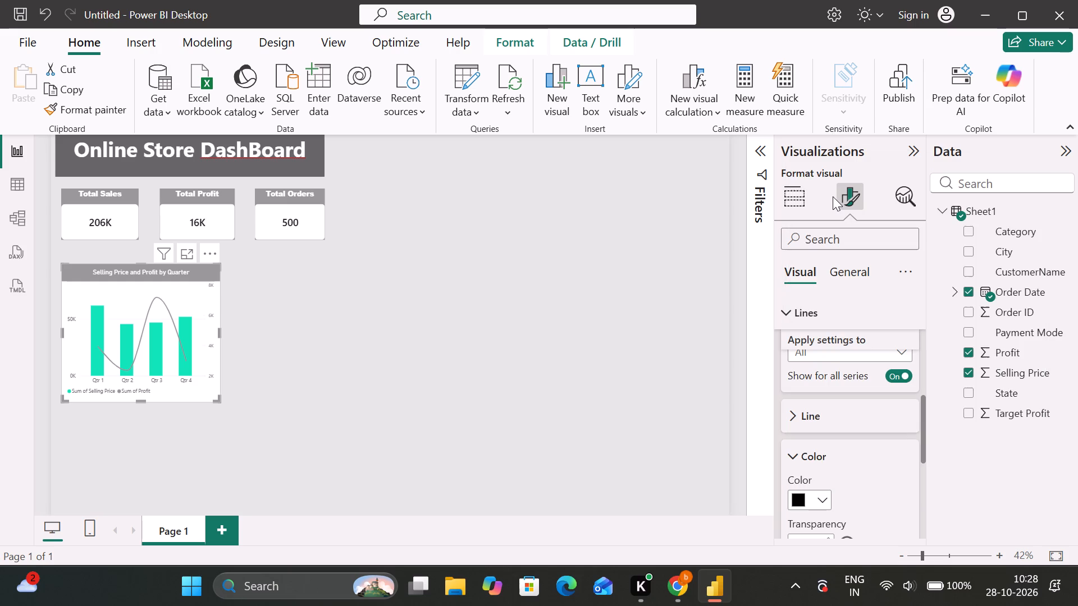
Try the Step interpolation type on the combo chart's Profit line, then set it to Linear.
{"action": "left_click", "coordinate": [806, 447]}
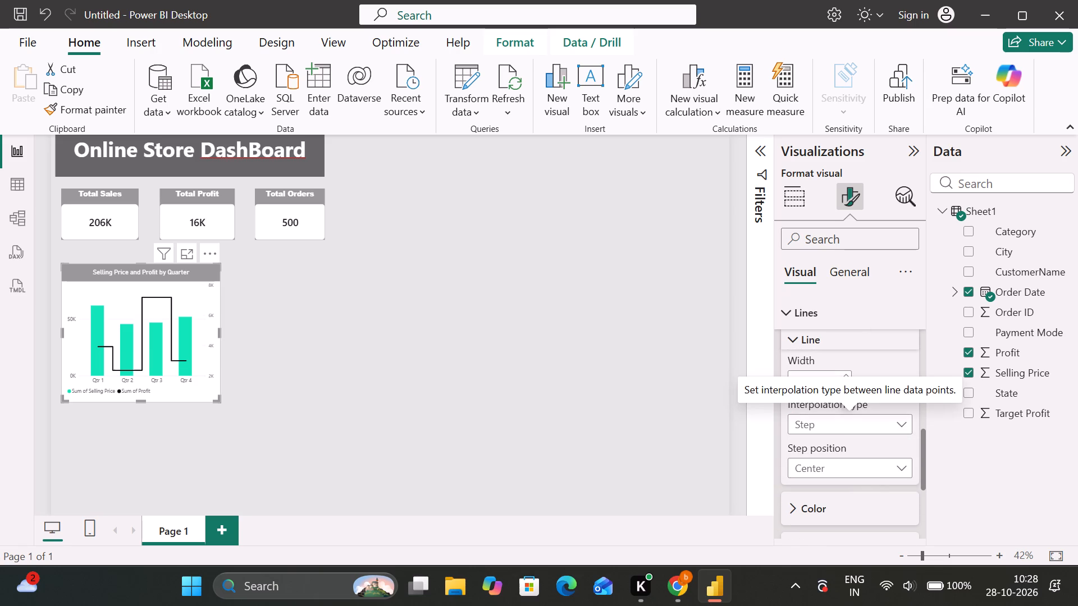
{"action": "left_click", "coordinate": [815, 420]}
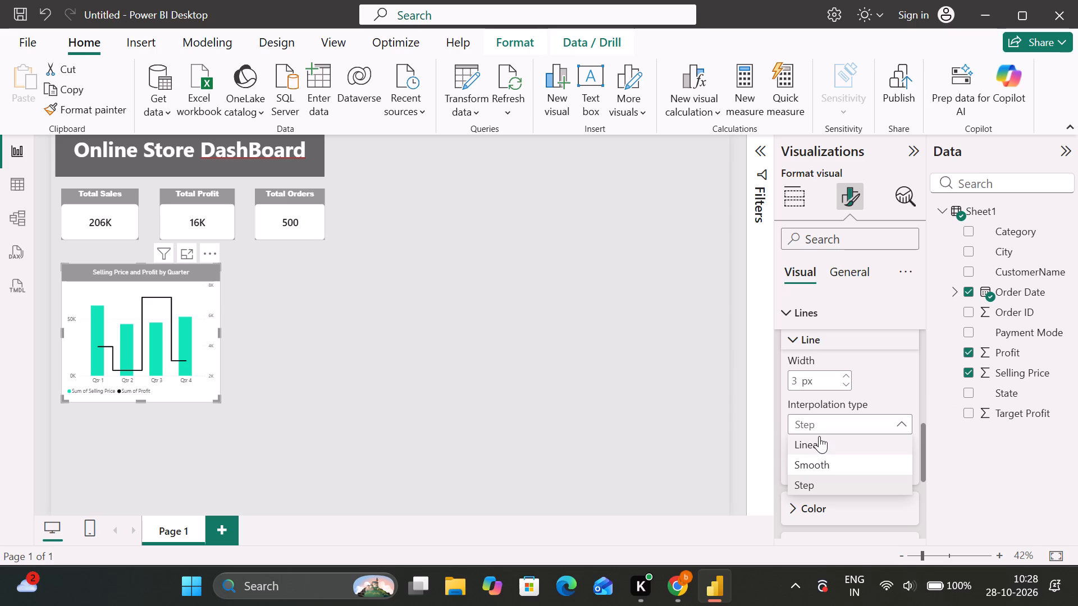
{"action": "left_click", "coordinate": [819, 436]}
{"action": "left_click", "coordinate": [592, 429]}
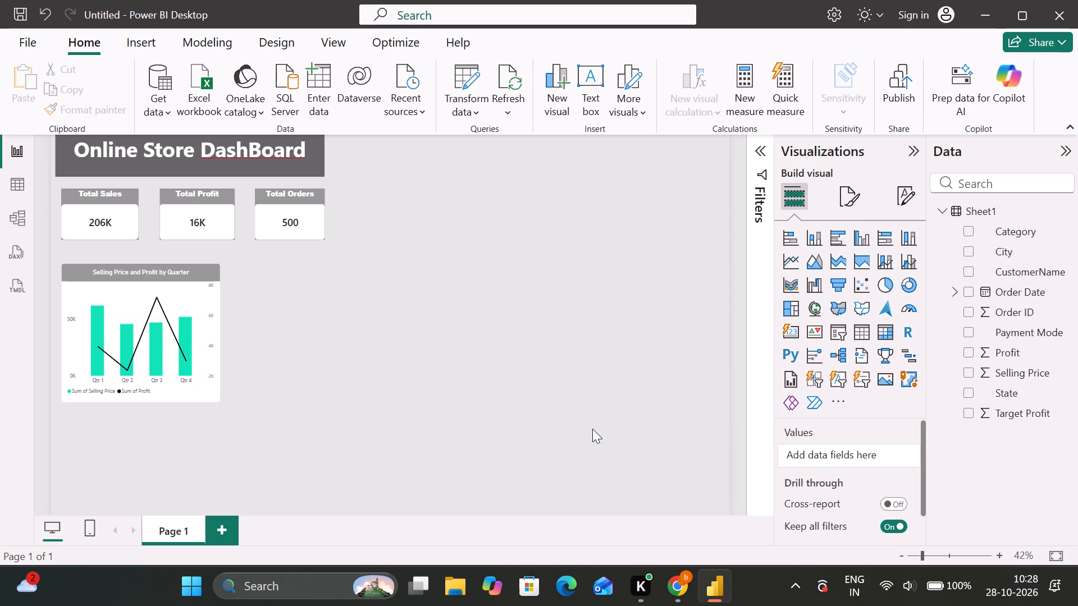
Save the report as "Online Store Dashboard" in the suggested documents folder.
{"action": "key", "text": "ctrl+a"}
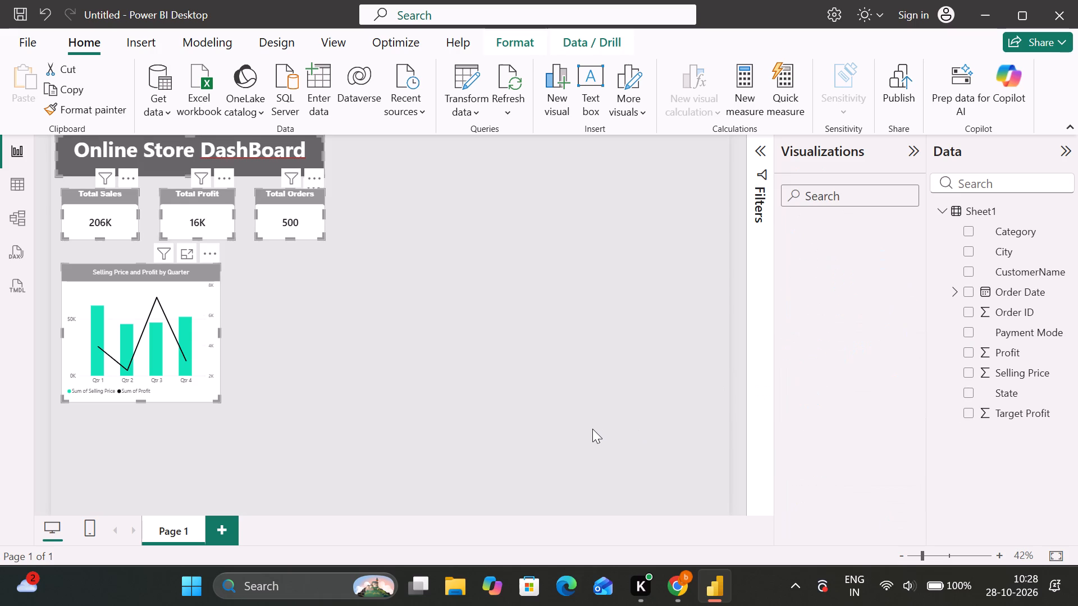
{"action": "left_click", "coordinate": [483, 387]}
{"action": "key", "text": "ctrl+s"}
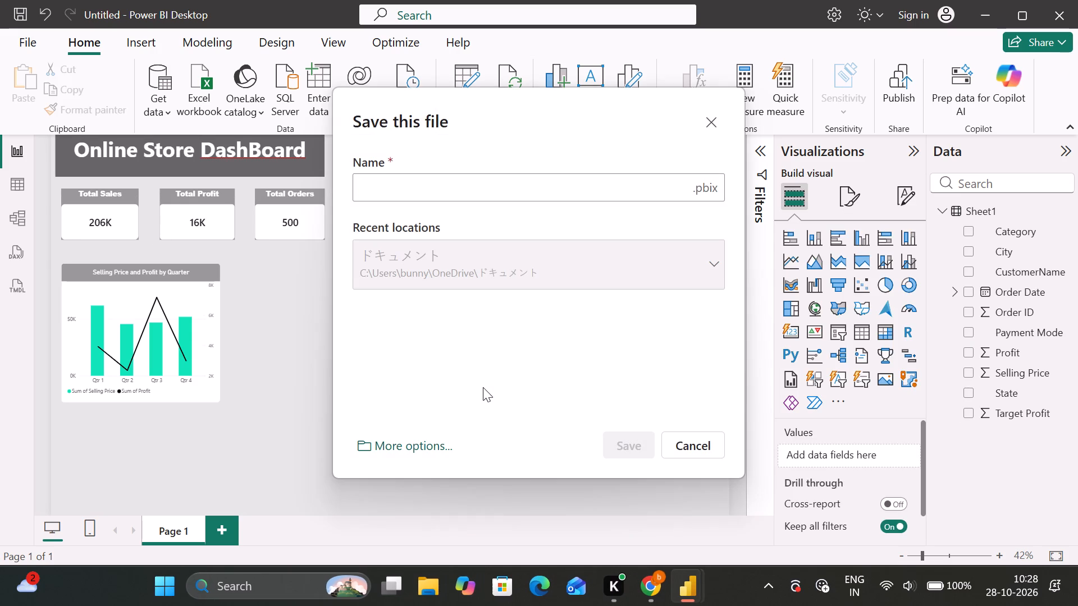
{"action": "type", "text": "Online Store Dashboard"}
{"action": "key", "text": "Return"}
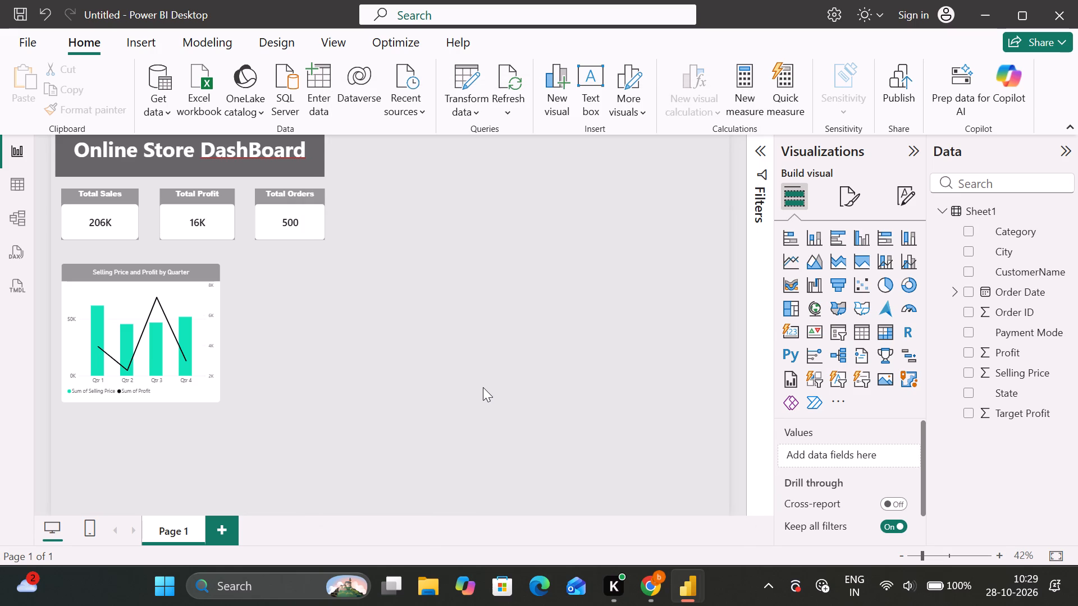
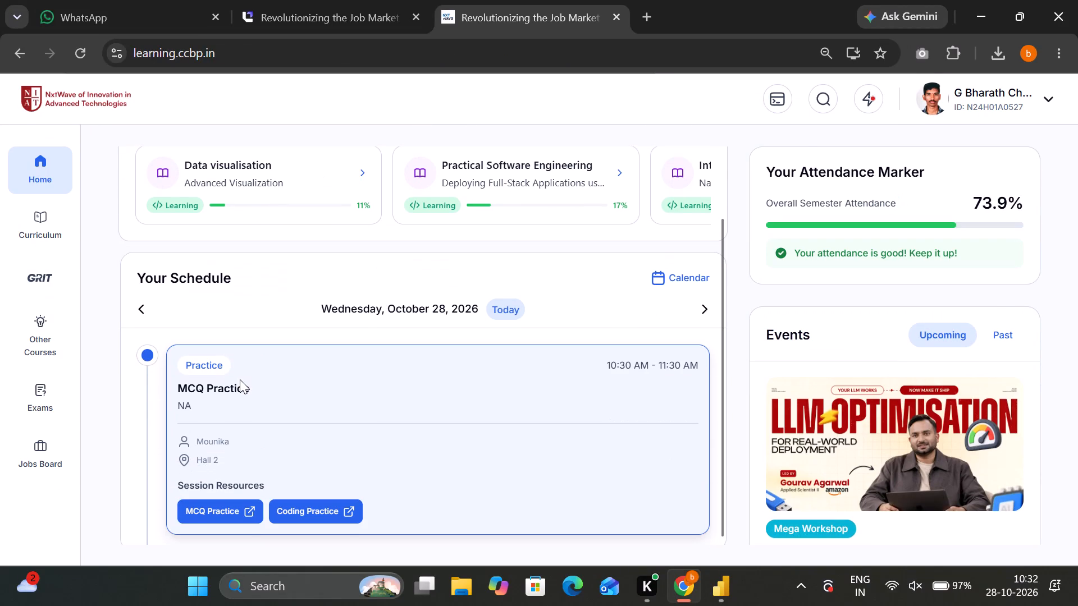
Switch to Power BI, save the Online Store Dashboard report again, and minimize its window to return to Chrome.
{"action": "left_click", "coordinate": [728, 587]}
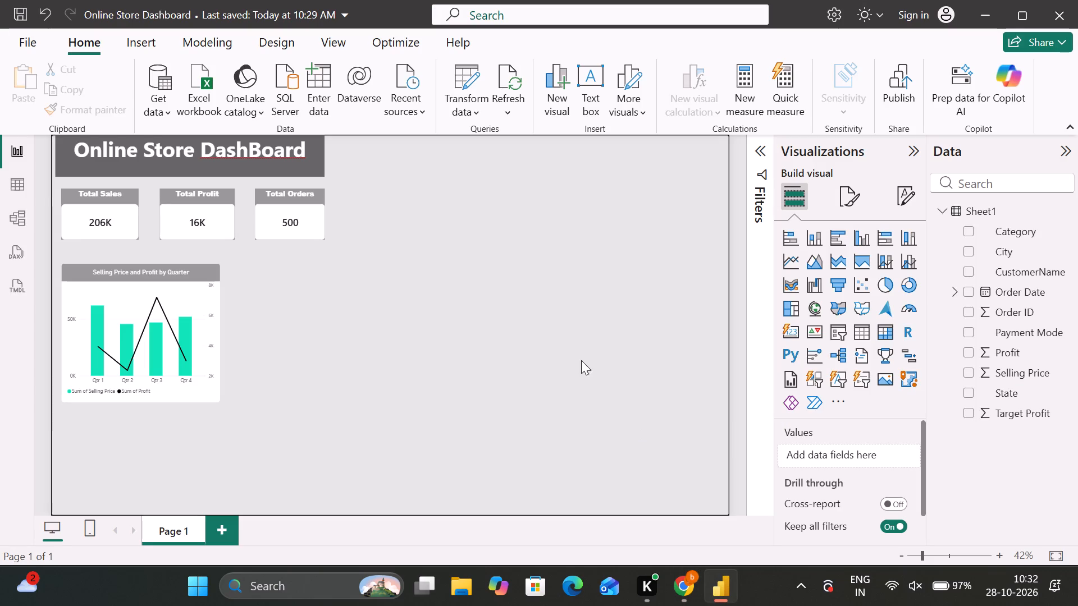
{"action": "left_click", "coordinate": [579, 360]}
{"action": "key", "text": "ctrl+s"}
{"action": "left_click", "coordinate": [995, 16]}
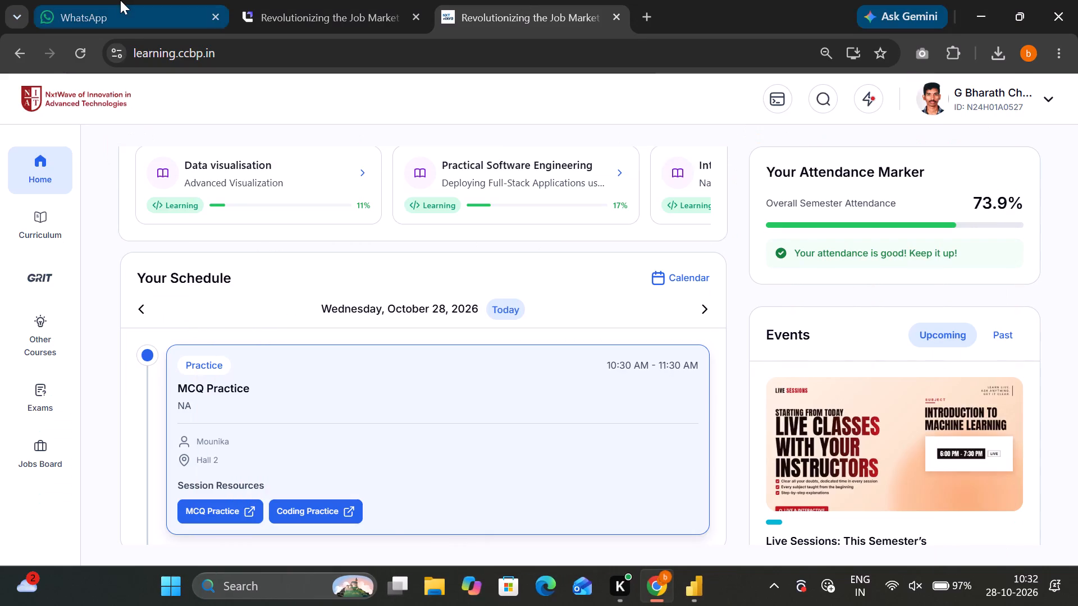